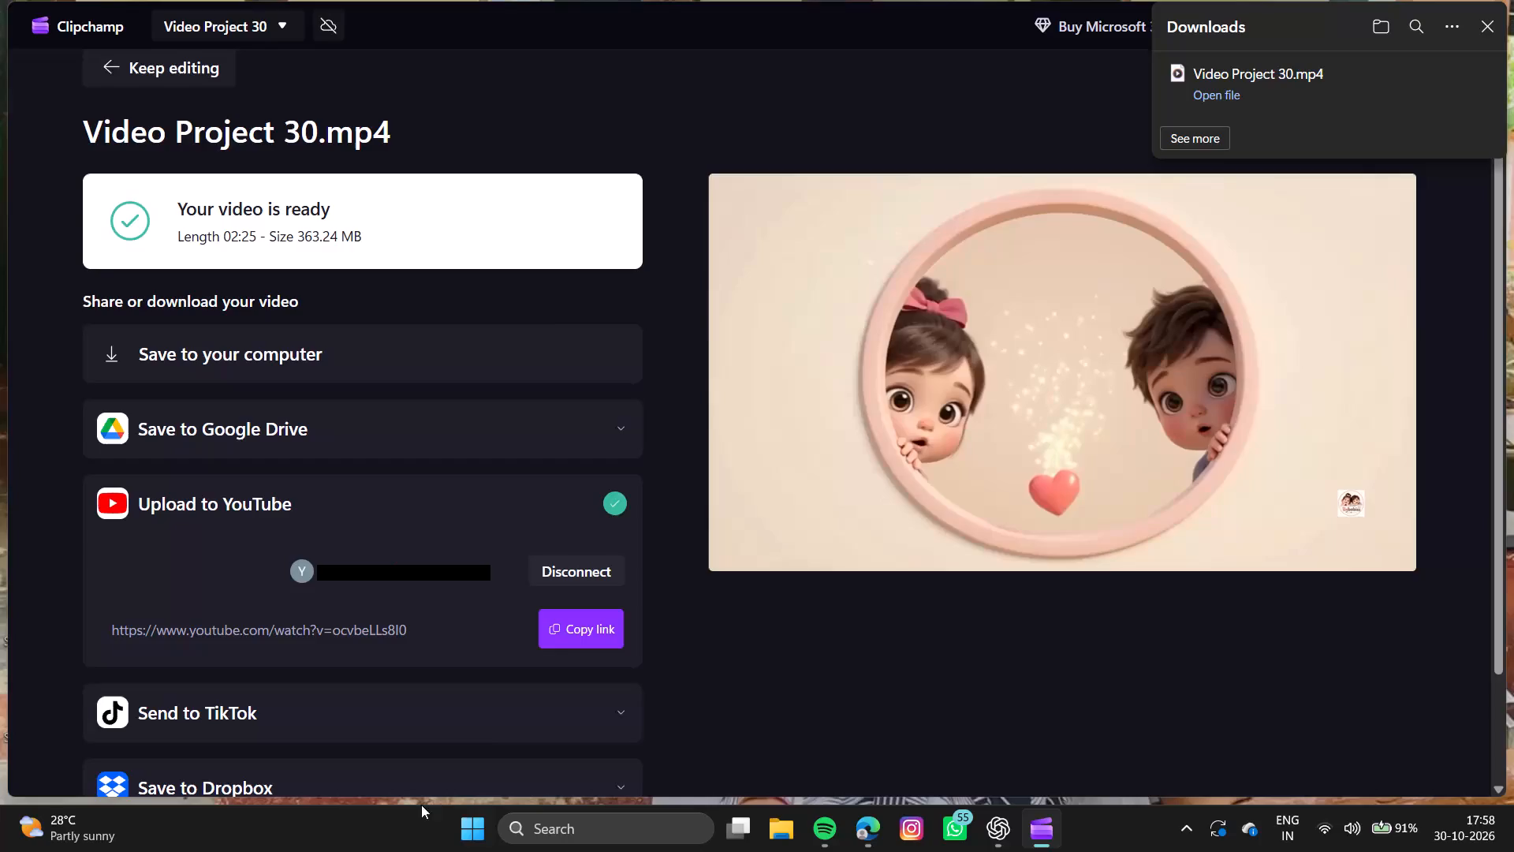
Leave the finished Video Project 30 export, open Video Project 31 from the home page, and dismiss the downloads pop-up.
{"action": "left_click", "coordinate": [98, 65]}
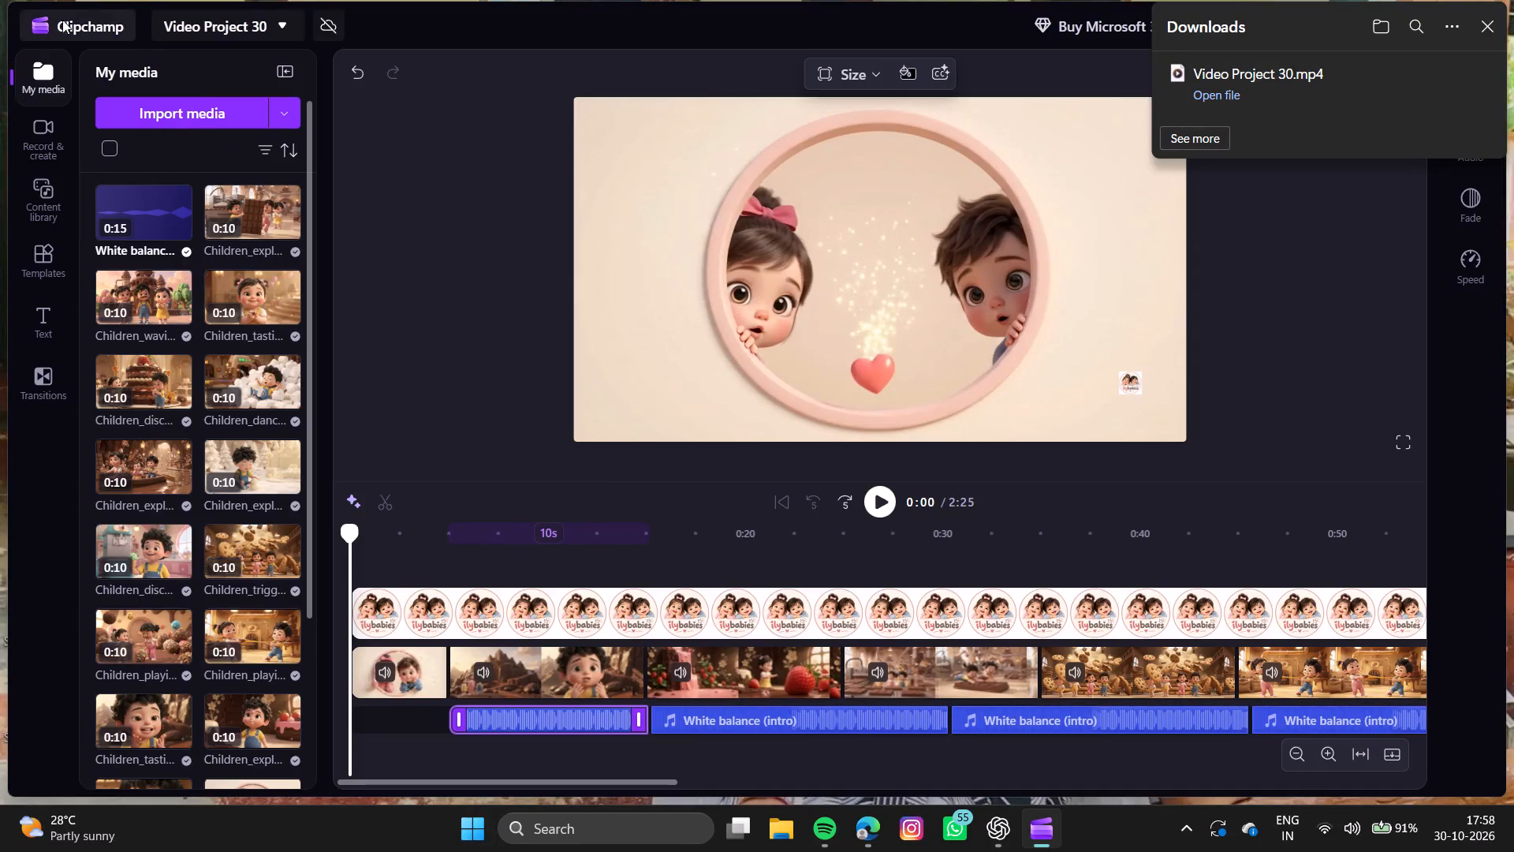
{"action": "left_click", "coordinate": [72, 19]}
{"action": "scroll", "coordinate": [524, 641], "scroll_direction": "down", "scroll_amount": 1}
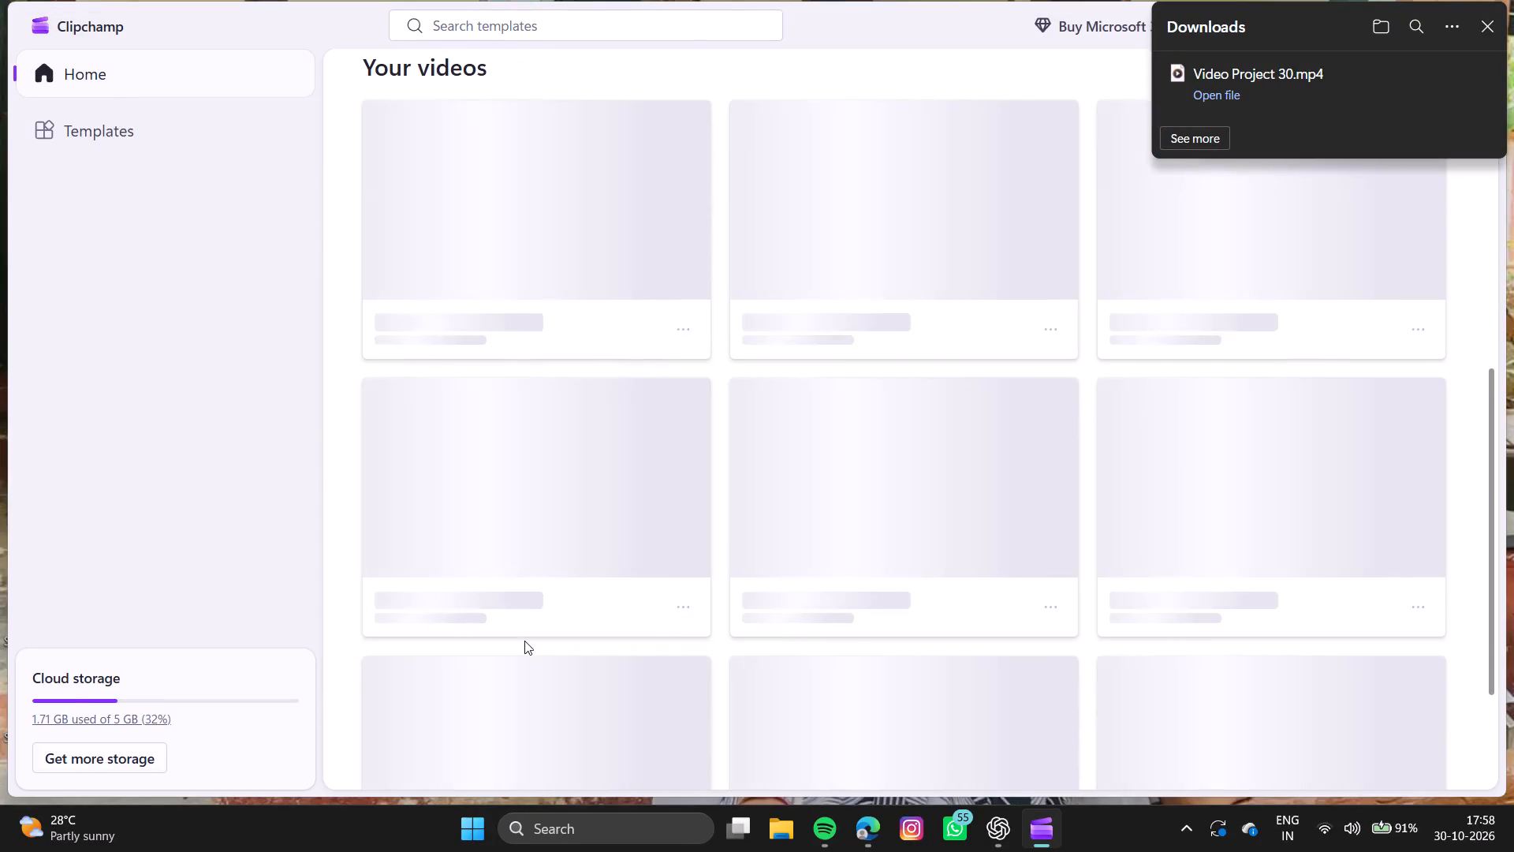
{"action": "scroll", "coordinate": [531, 402], "scroll_direction": "up", "scroll_amount": 1}
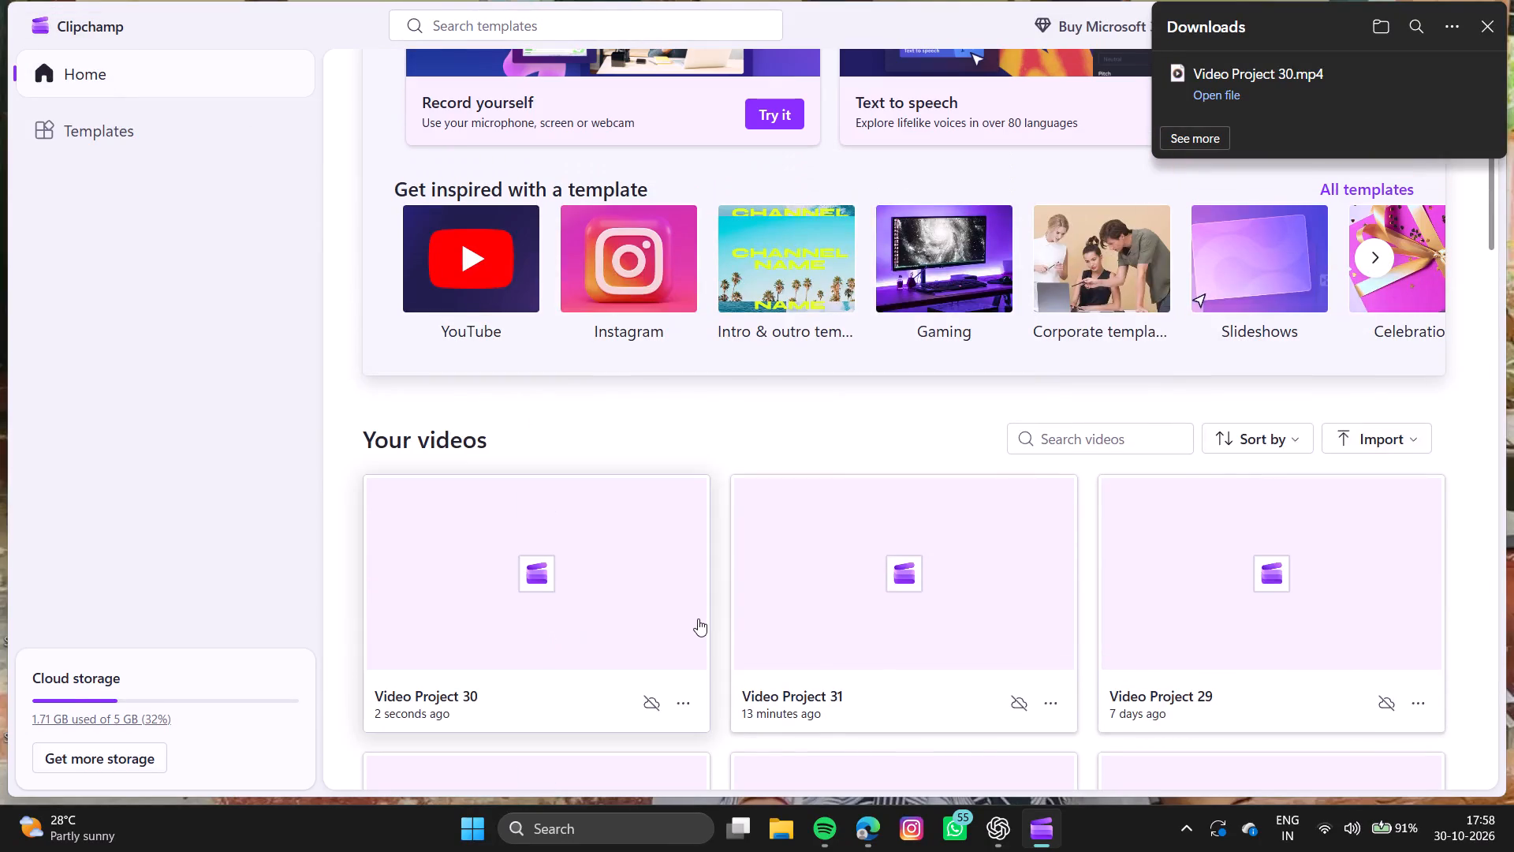
{"action": "left_click", "coordinate": [810, 645]}
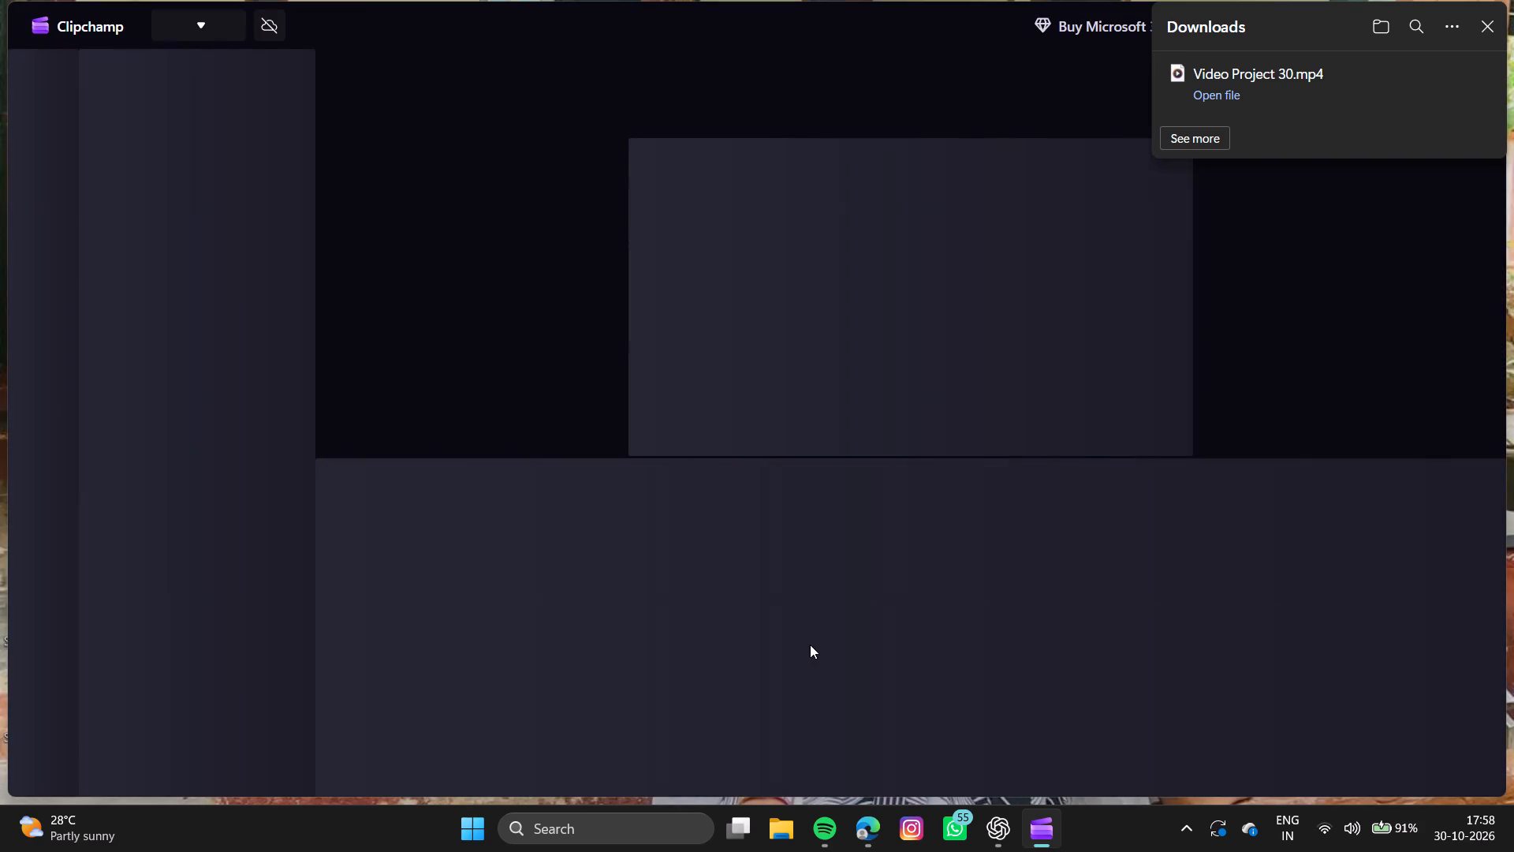
{"action": "left_click", "coordinate": [1485, 28]}
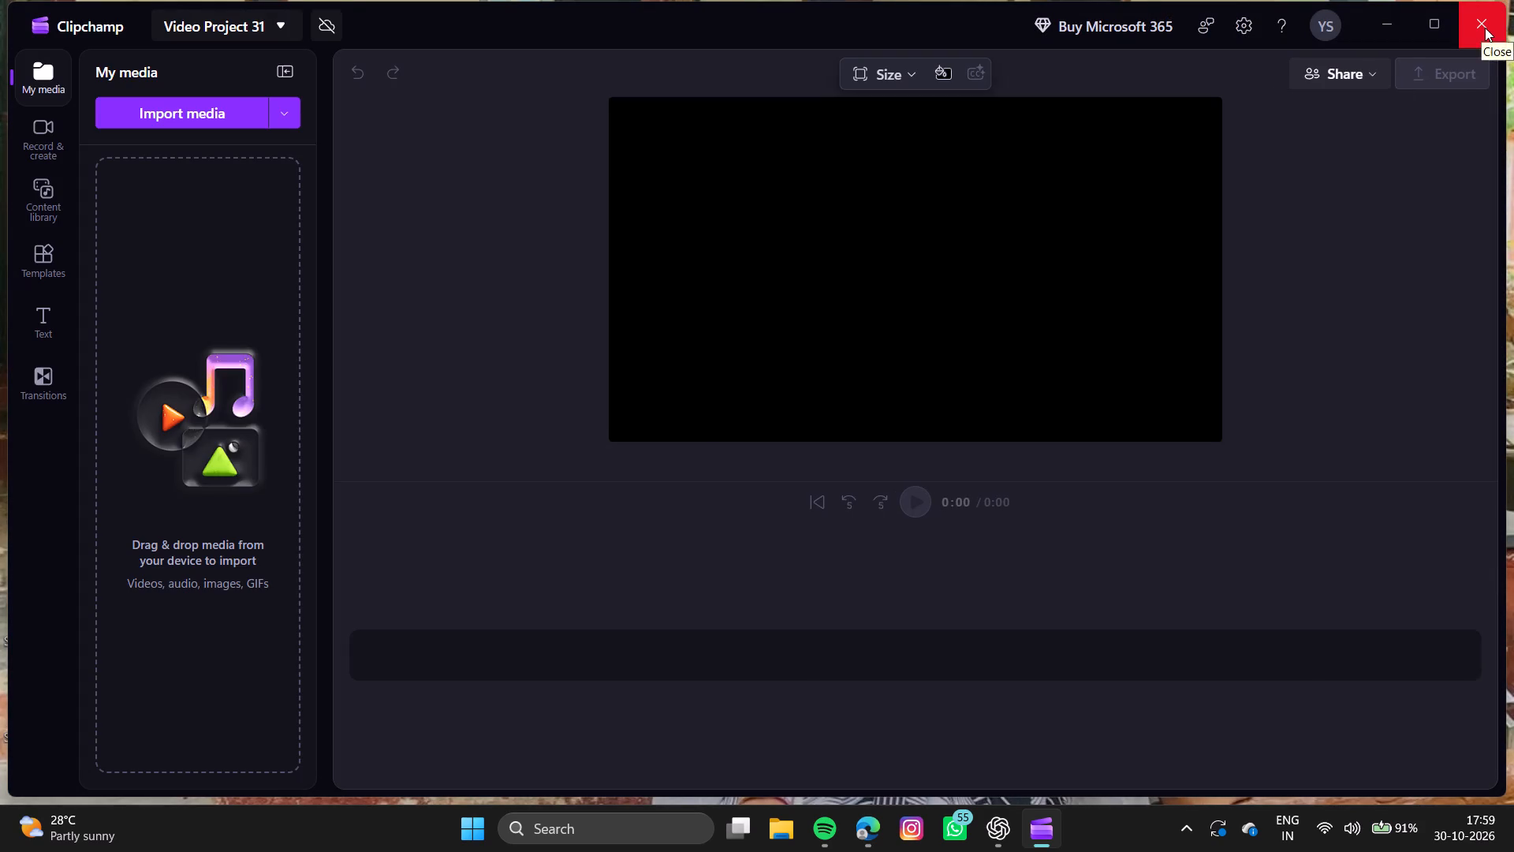
{"action": "left_click", "coordinate": [185, 114]}
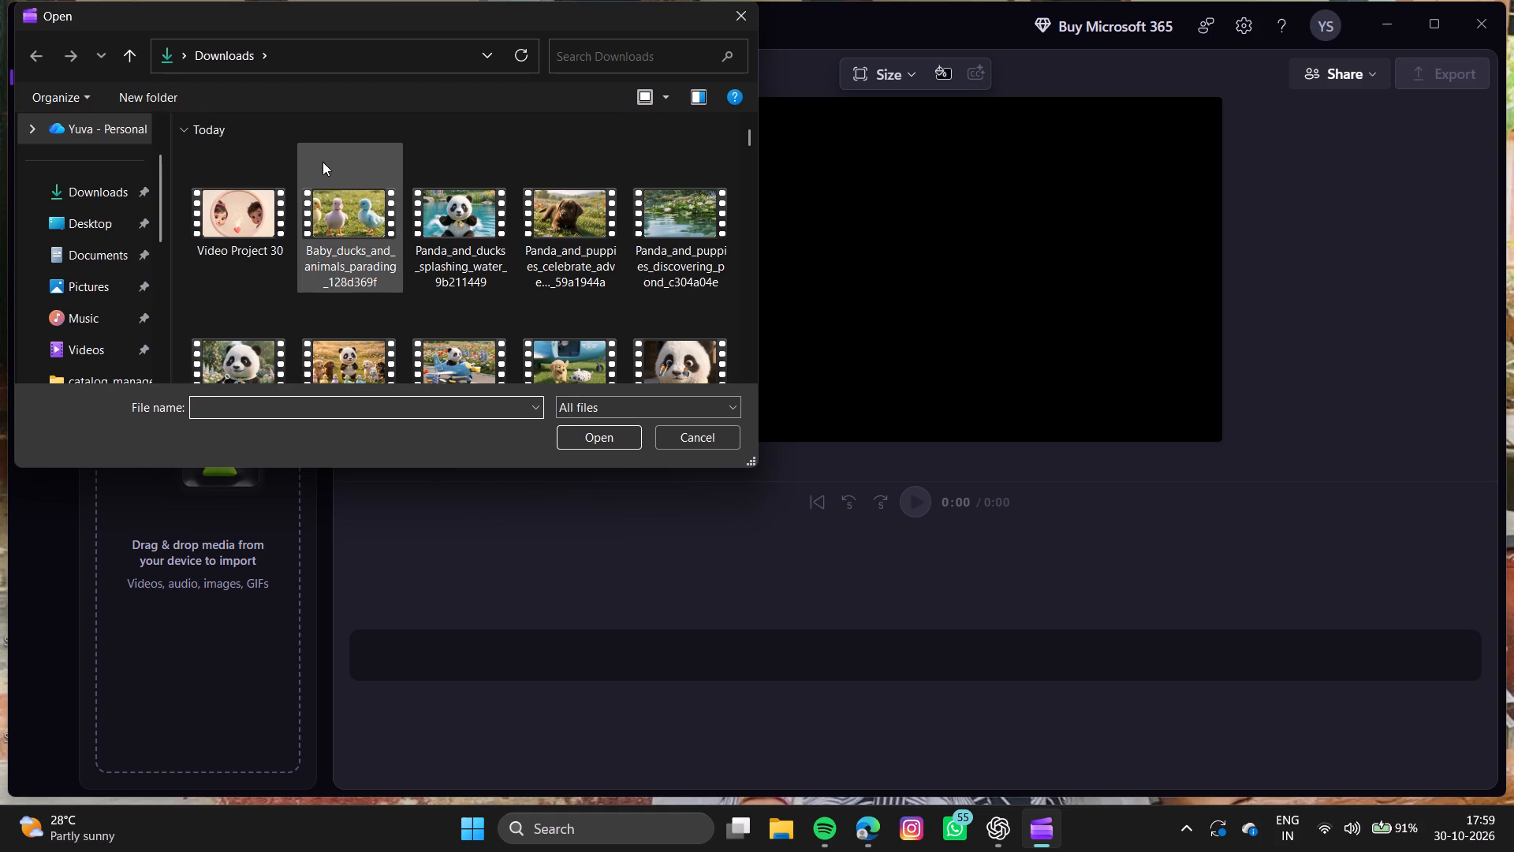
{"action": "double_click", "coordinate": [303, 133]}
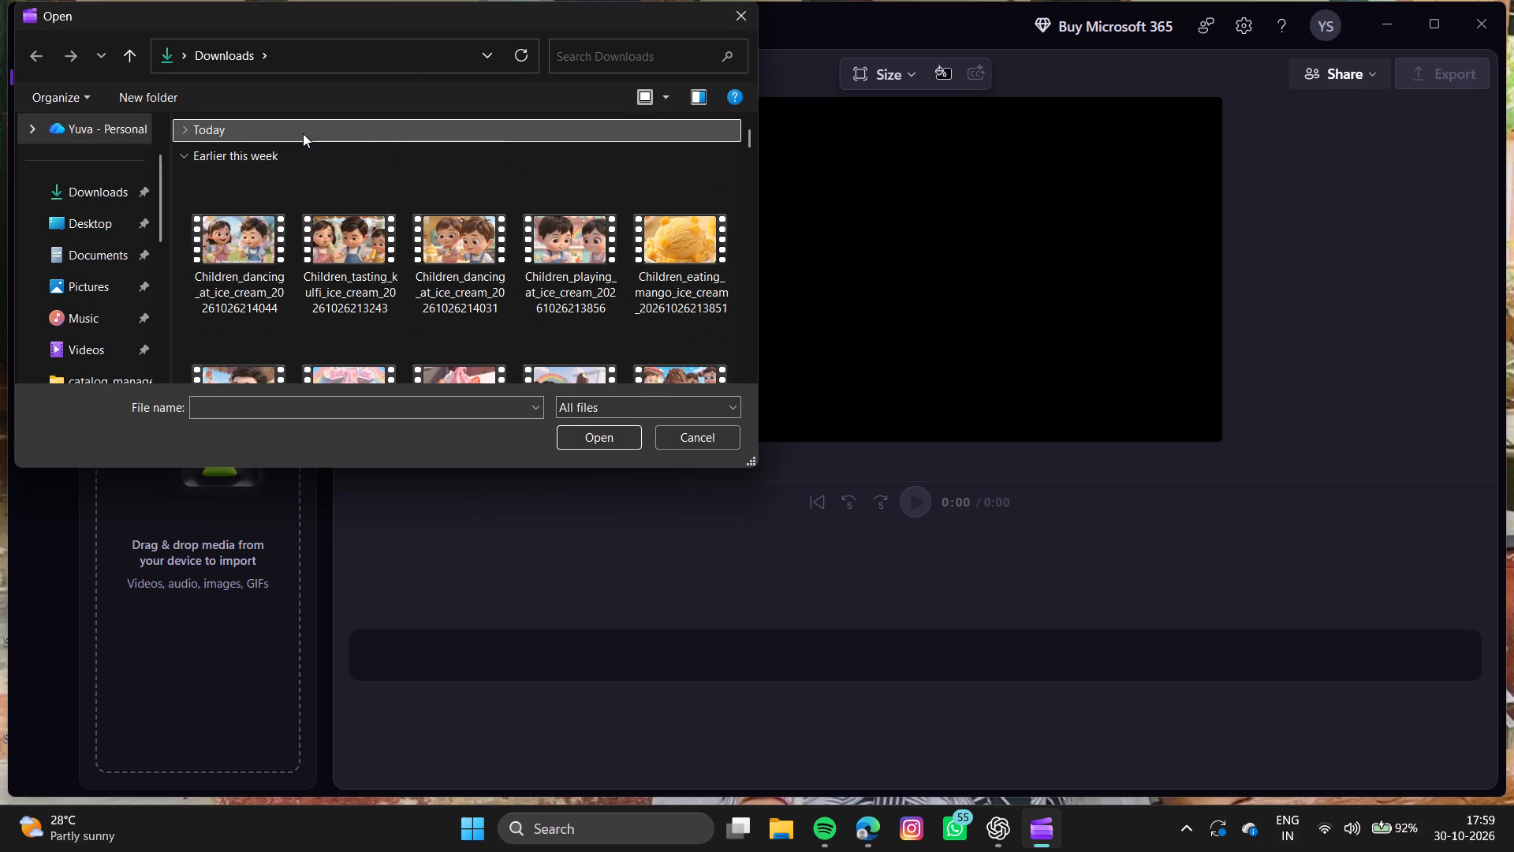
{"action": "scroll", "coordinate": [310, 308], "scroll_direction": "up", "scroll_amount": 12}
{"action": "scroll", "coordinate": [384, 211], "scroll_direction": "up", "scroll_amount": 5}
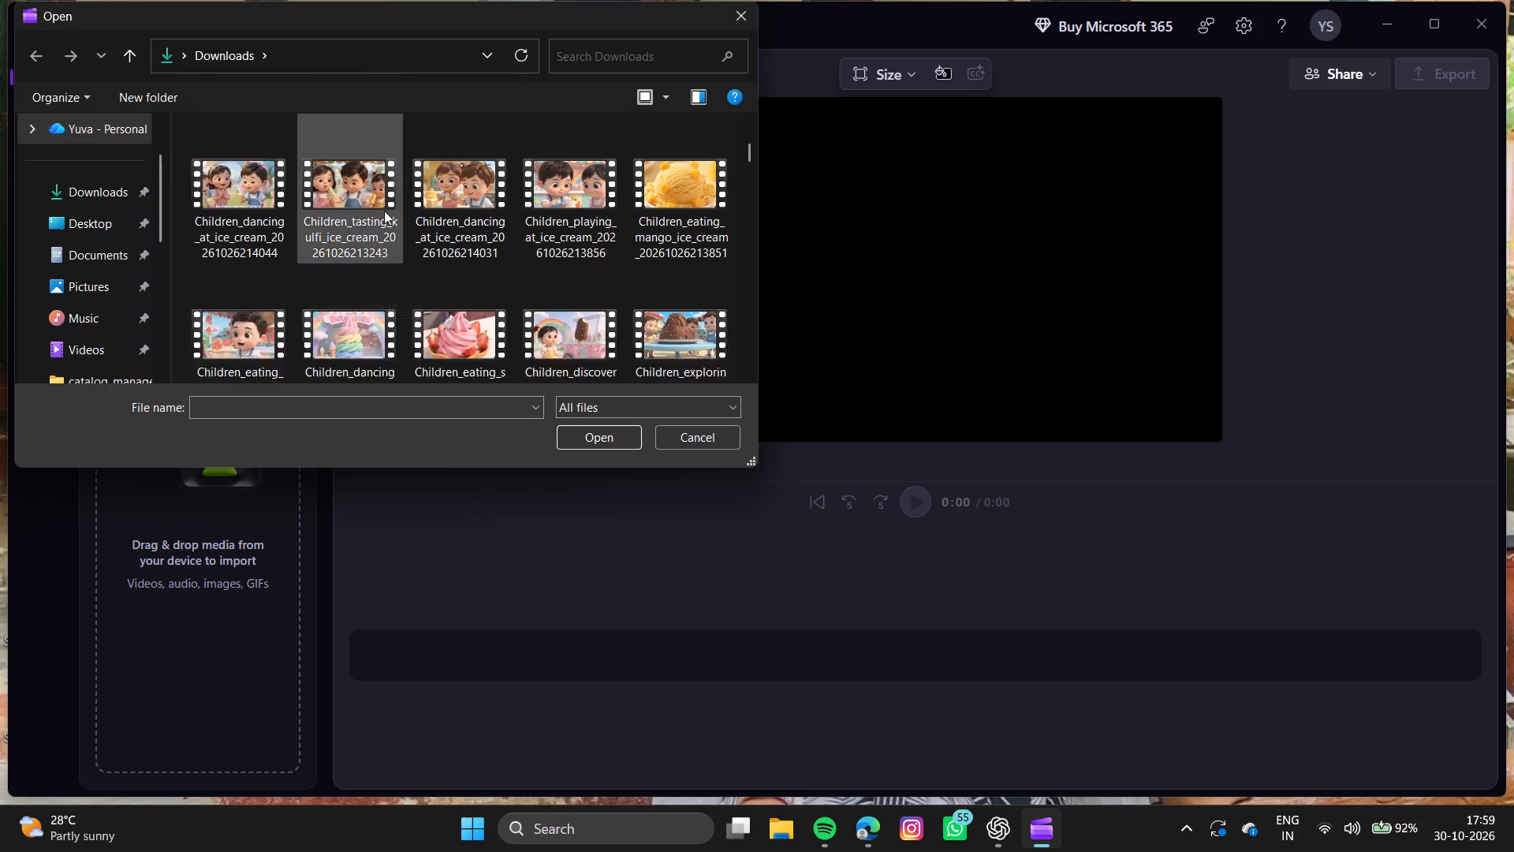
{"action": "scroll", "coordinate": [384, 211], "scroll_direction": "up", "scroll_amount": 1}
{"action": "scroll", "coordinate": [384, 211], "scroll_direction": "down", "scroll_amount": 2}
{"action": "scroll", "coordinate": [384, 211], "scroll_direction": "right", "scroll_amount": 1}
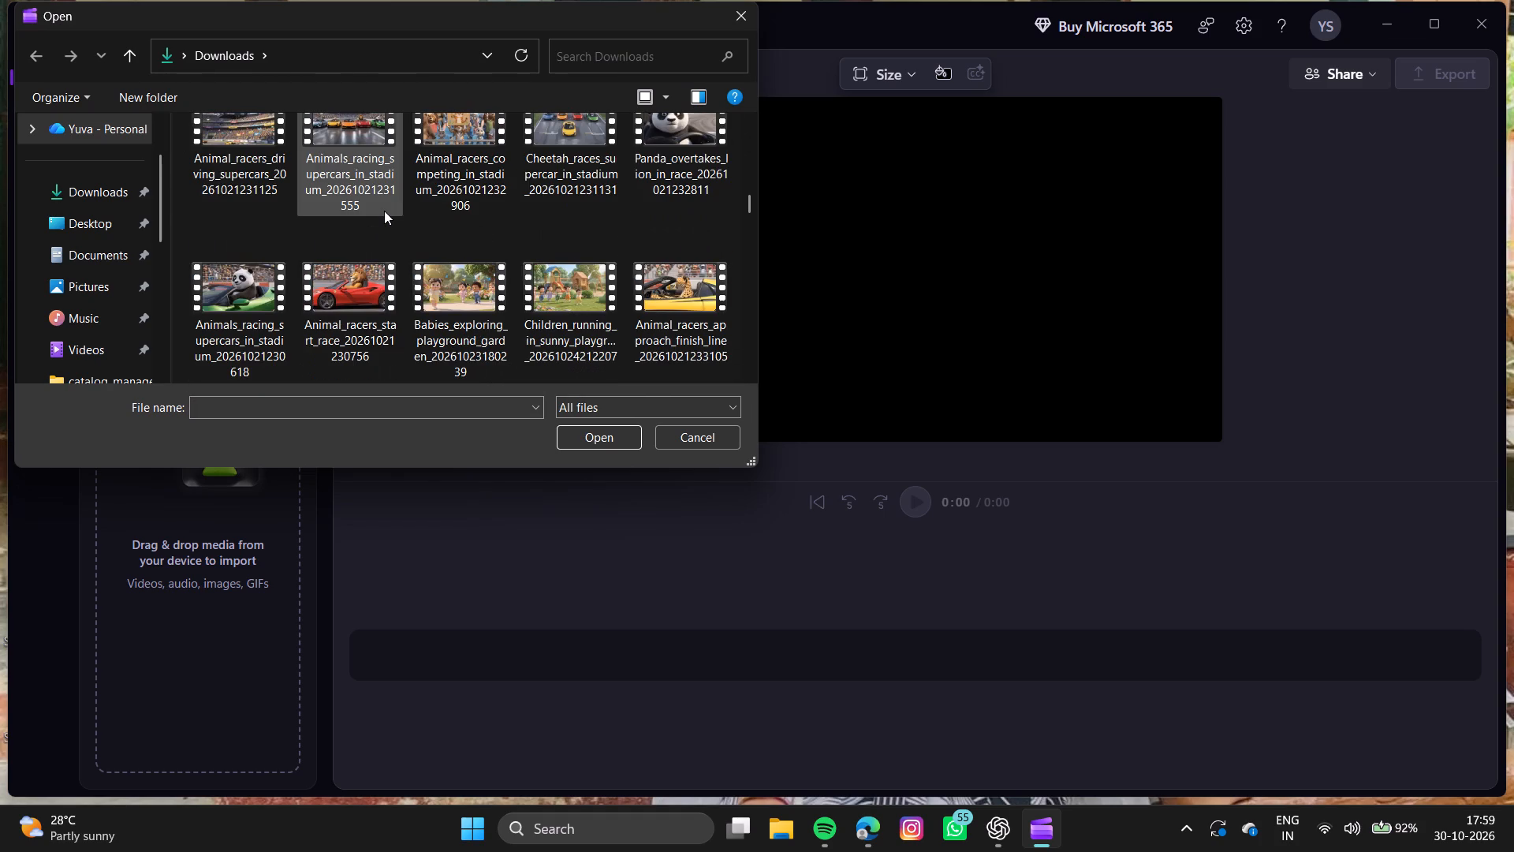
{"action": "scroll", "coordinate": [384, 211], "scroll_direction": "down", "scroll_amount": 3}
{"action": "scroll", "coordinate": [384, 211], "scroll_direction": "up", "scroll_amount": 2}
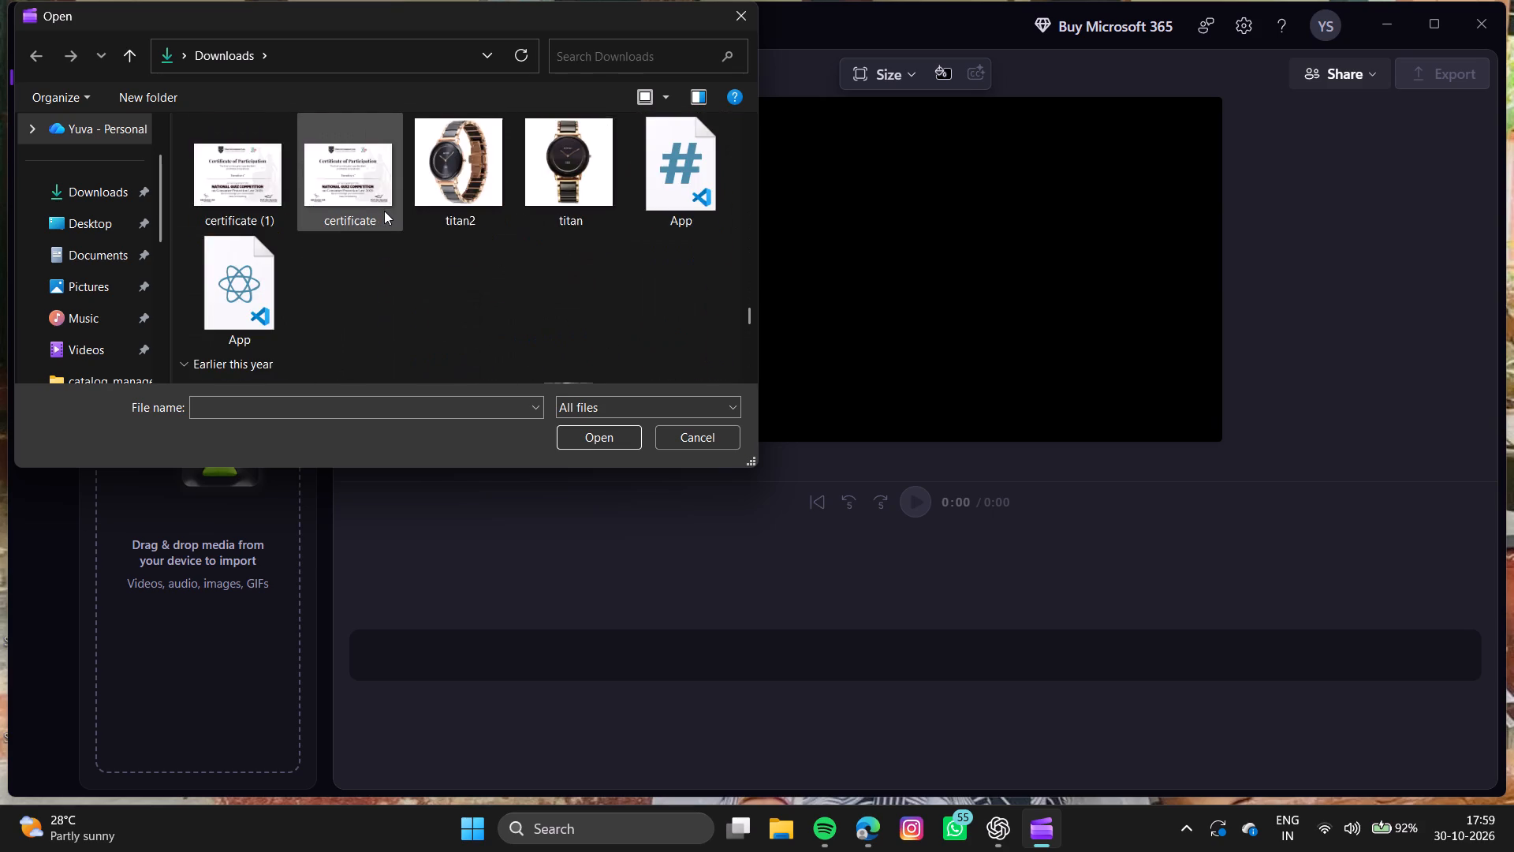
{"action": "scroll", "coordinate": [384, 211], "scroll_direction": "up", "scroll_amount": 2}
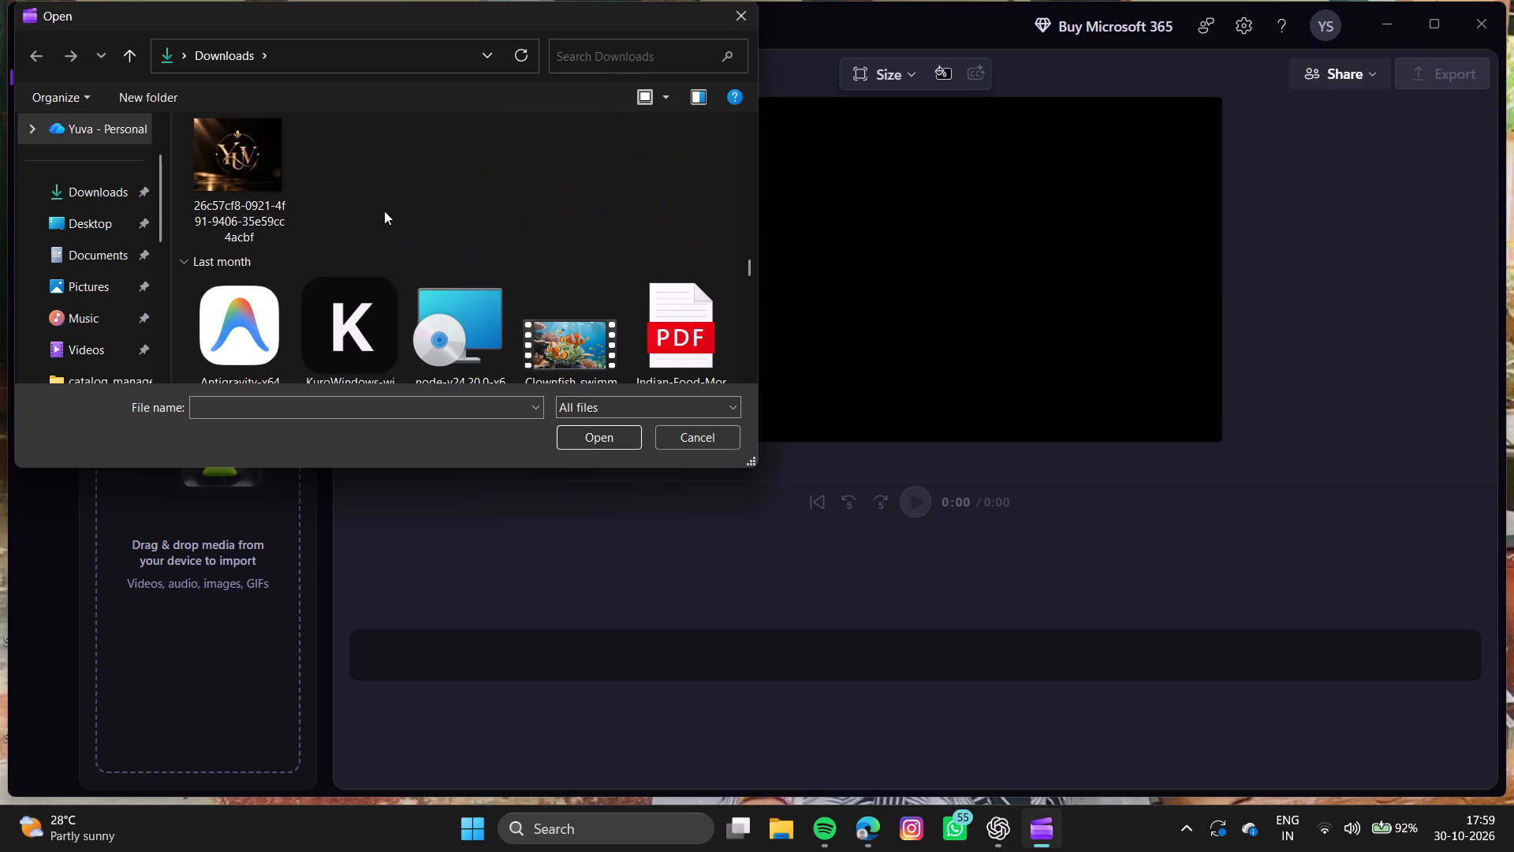
{"action": "scroll", "coordinate": [384, 211], "scroll_direction": "up", "scroll_amount": 2}
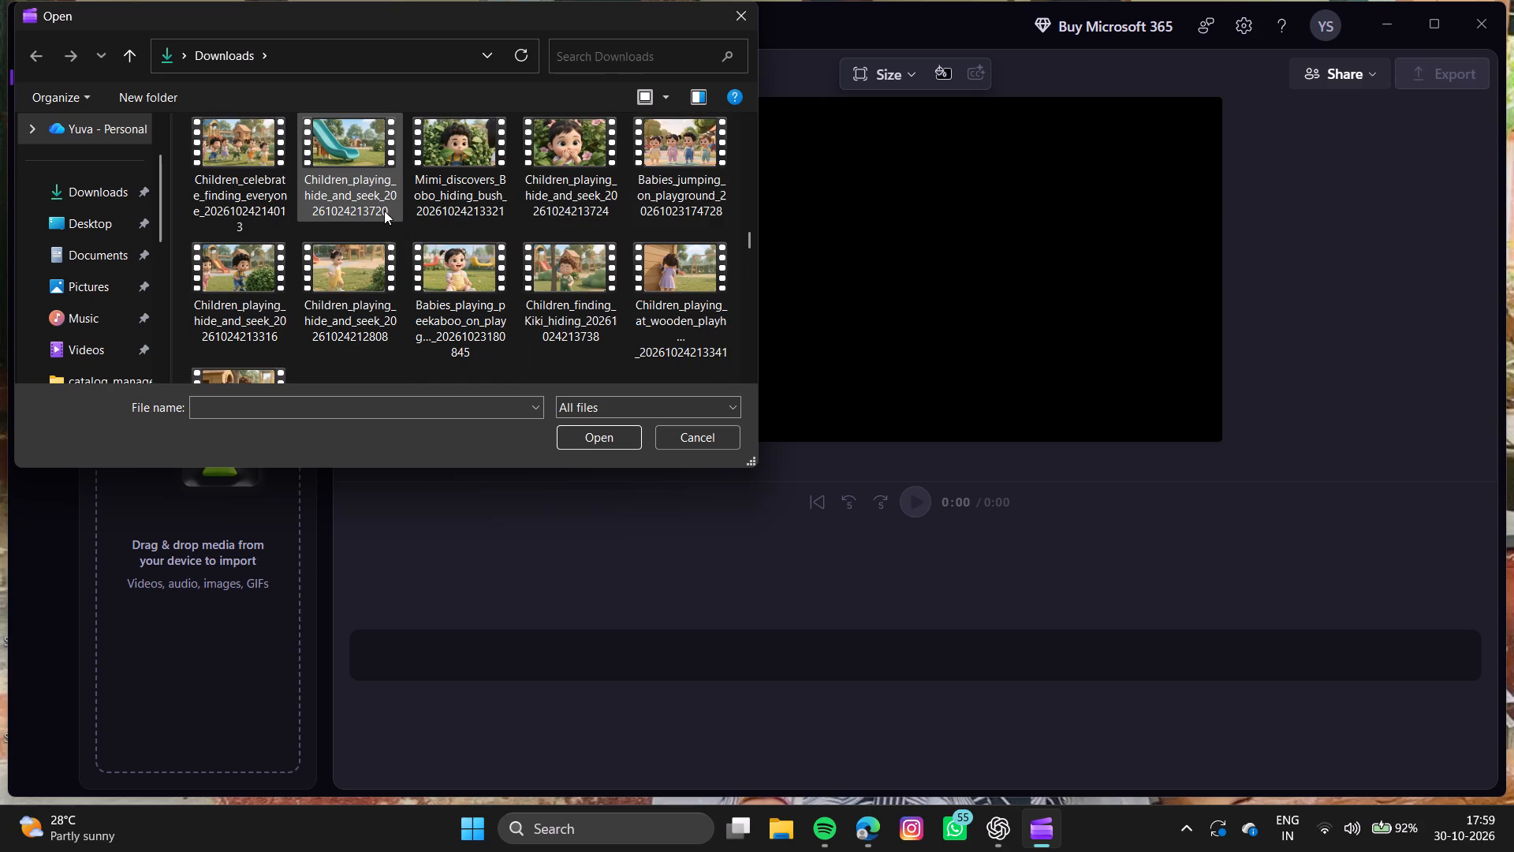
{"action": "scroll", "coordinate": [453, 371], "scroll_direction": "down", "scroll_amount": 1}
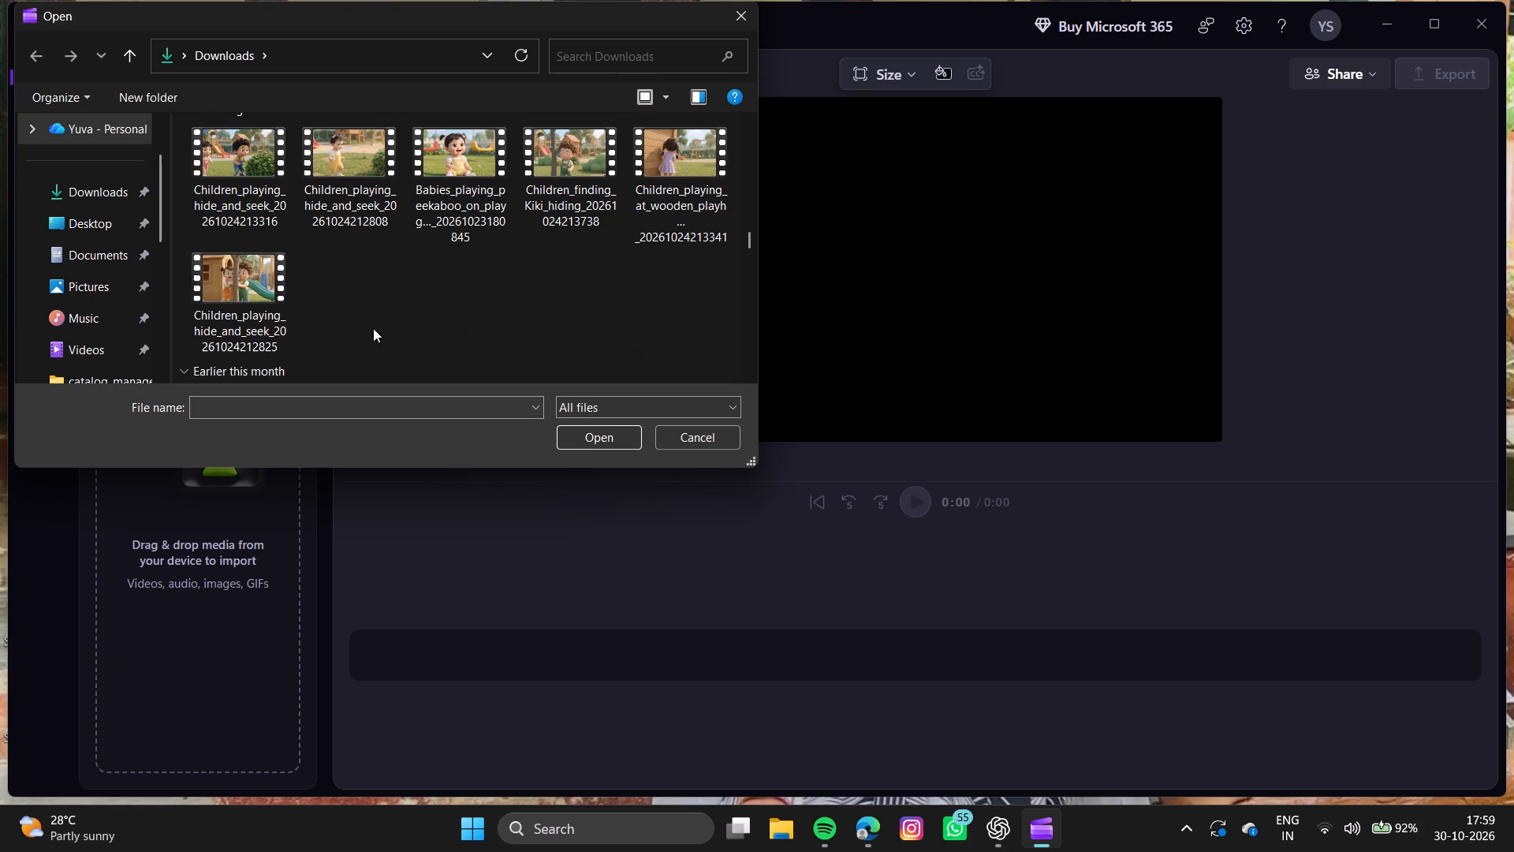
{"action": "left_click_drag", "start_coordinate": [334, 309], "coordinate": [300, 266]}
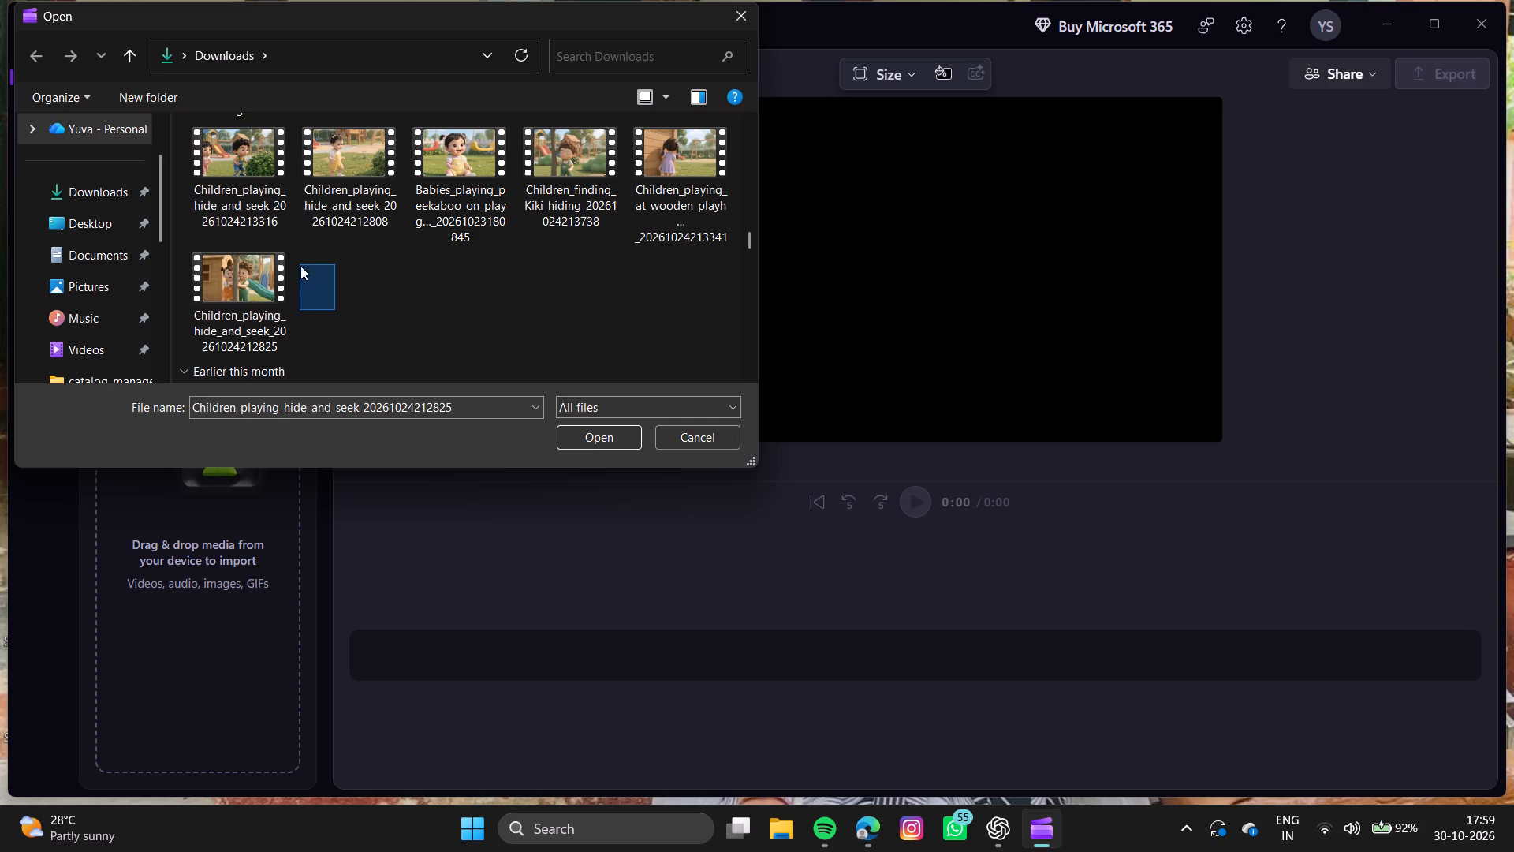
{"action": "left_click_drag", "start_coordinate": [300, 266], "coordinate": [301, 269]}
{"action": "left_click_drag", "start_coordinate": [725, 333], "coordinate": [349, 178]}
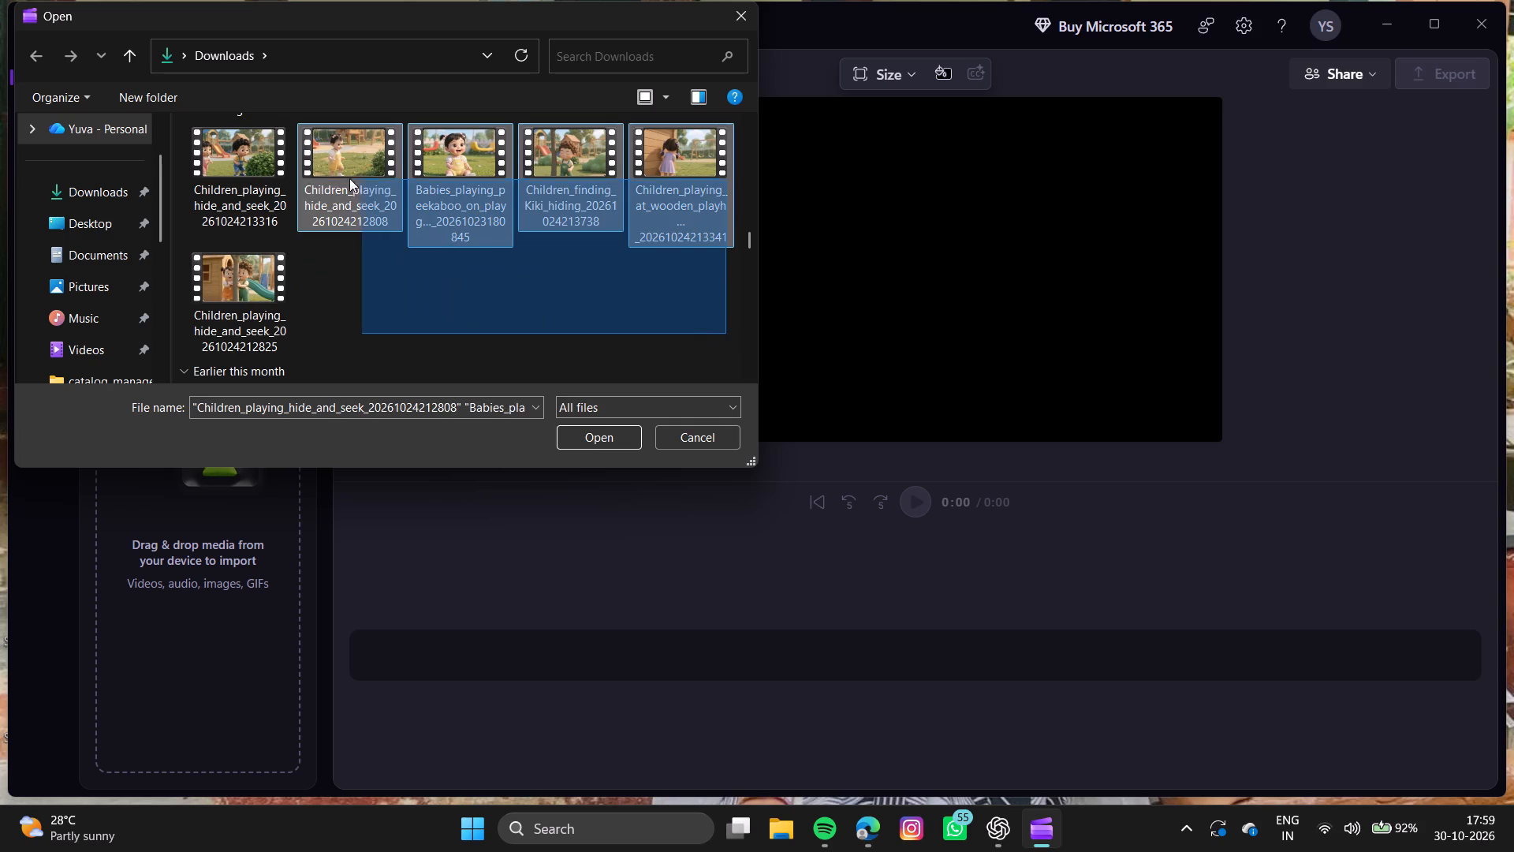
{"action": "left_click_drag", "start_coordinate": [349, 178], "coordinate": [234, 307]}
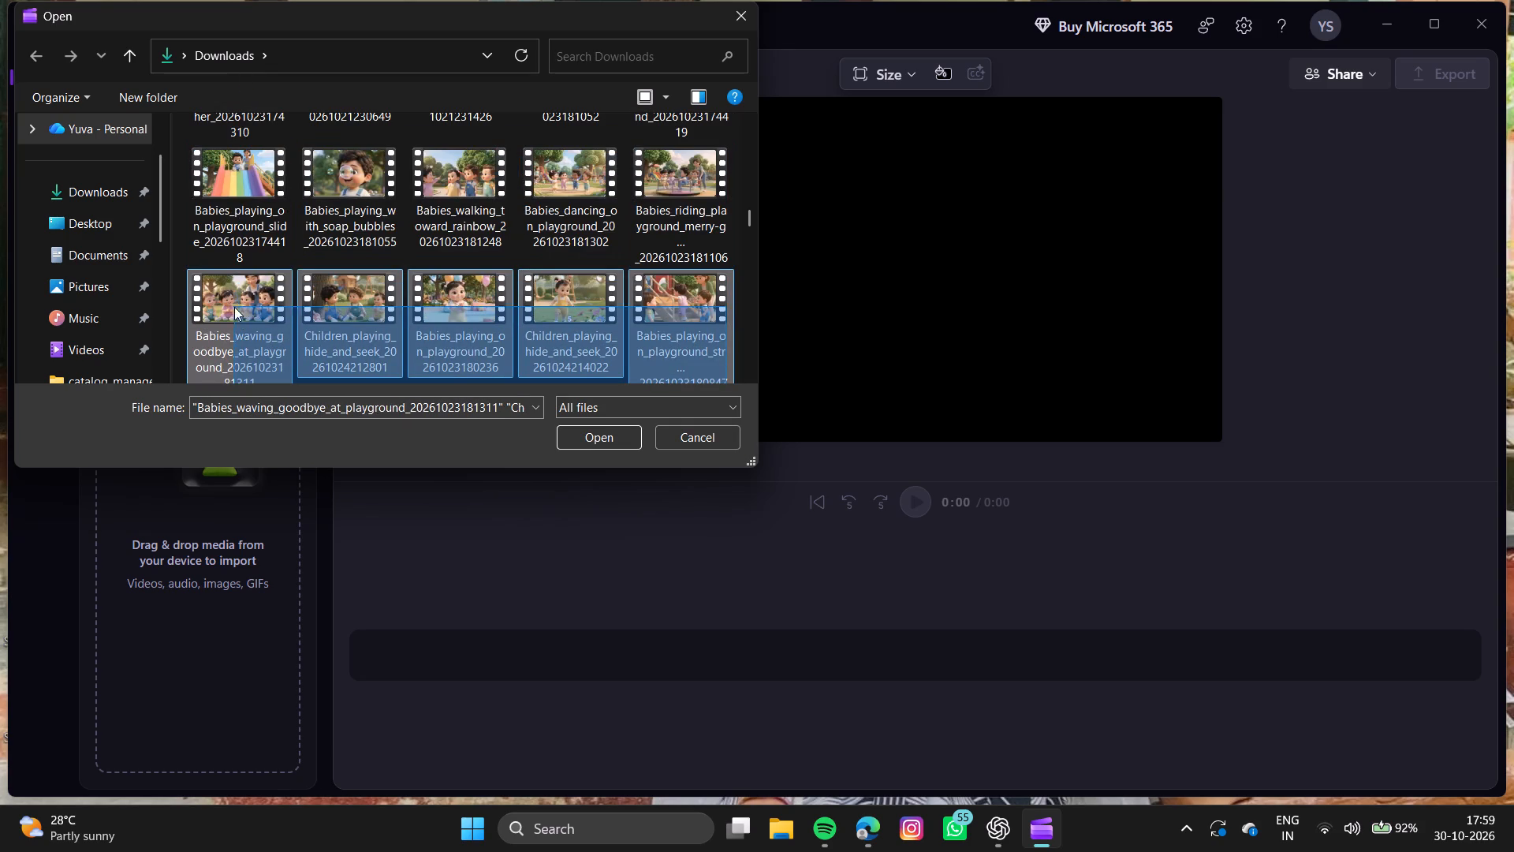
{"action": "left_click_drag", "start_coordinate": [234, 307], "coordinate": [241, 387]}
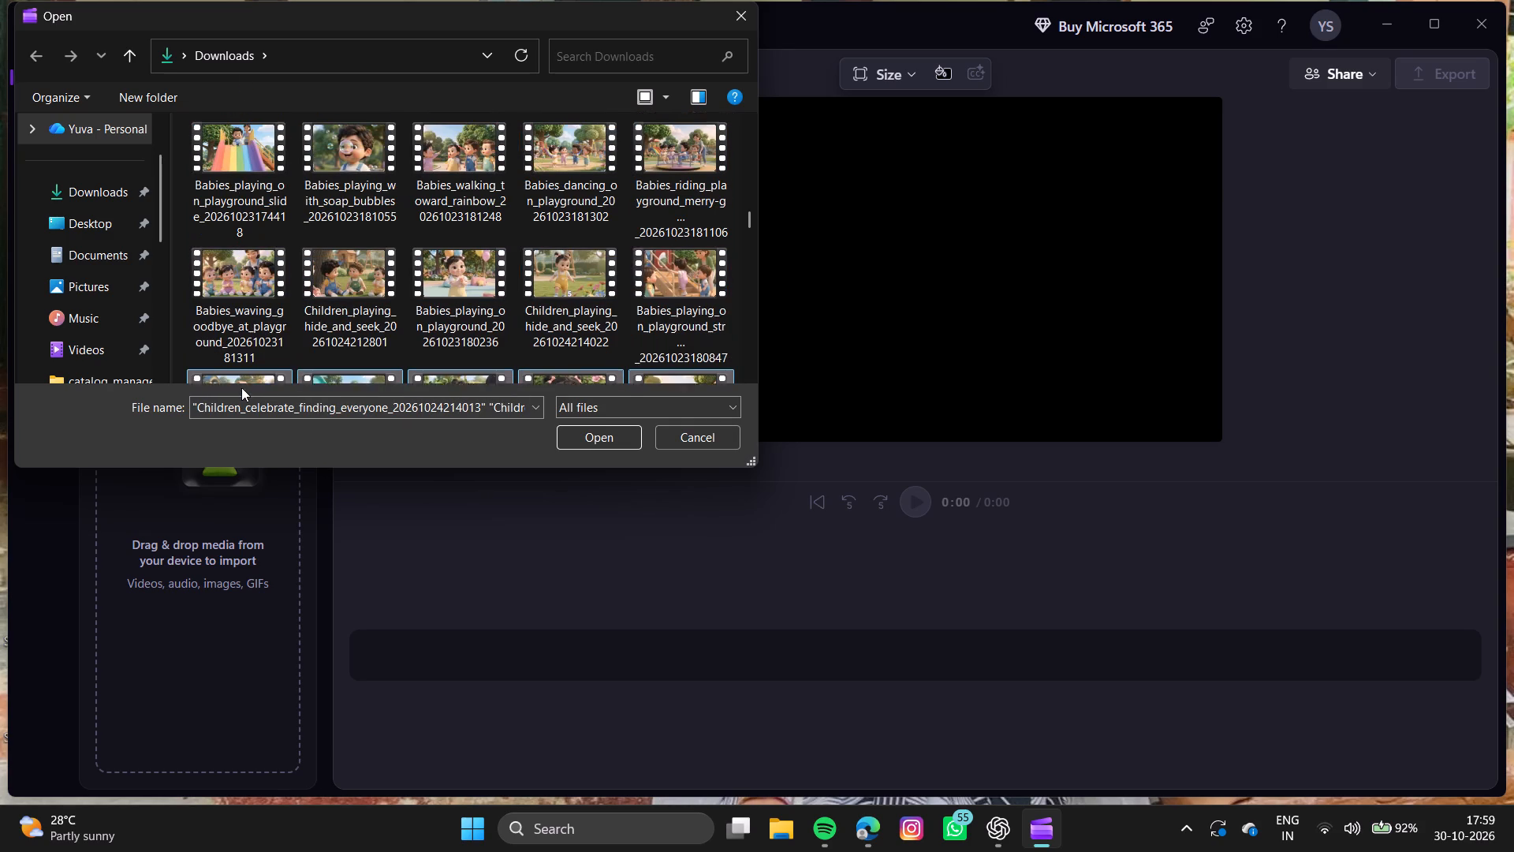
{"action": "left_click_drag", "start_coordinate": [241, 387], "coordinate": [237, 342]}
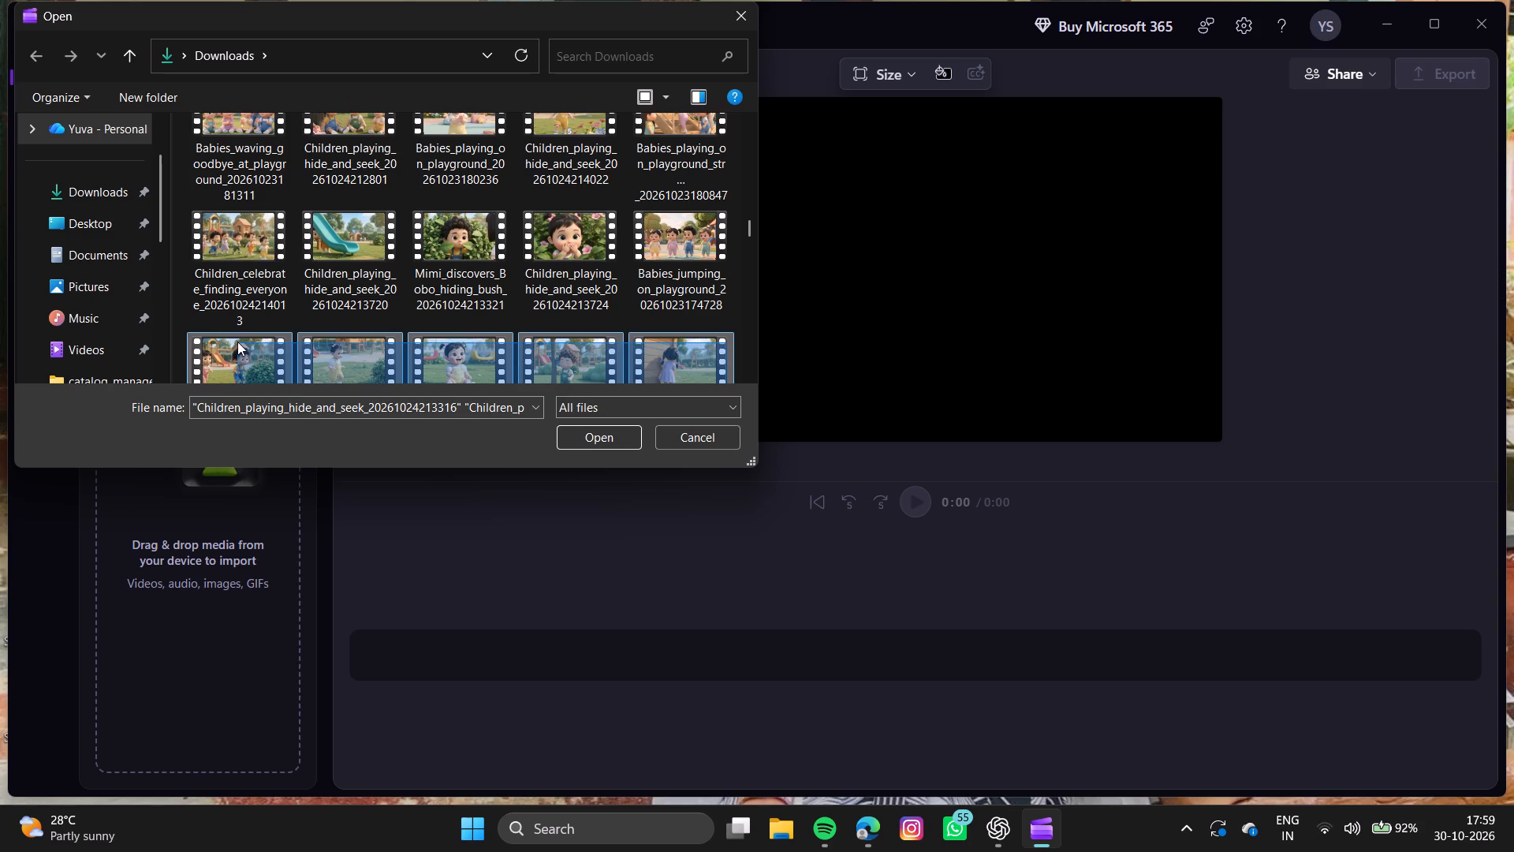
{"action": "left_click_drag", "start_coordinate": [237, 342], "coordinate": [214, 264]}
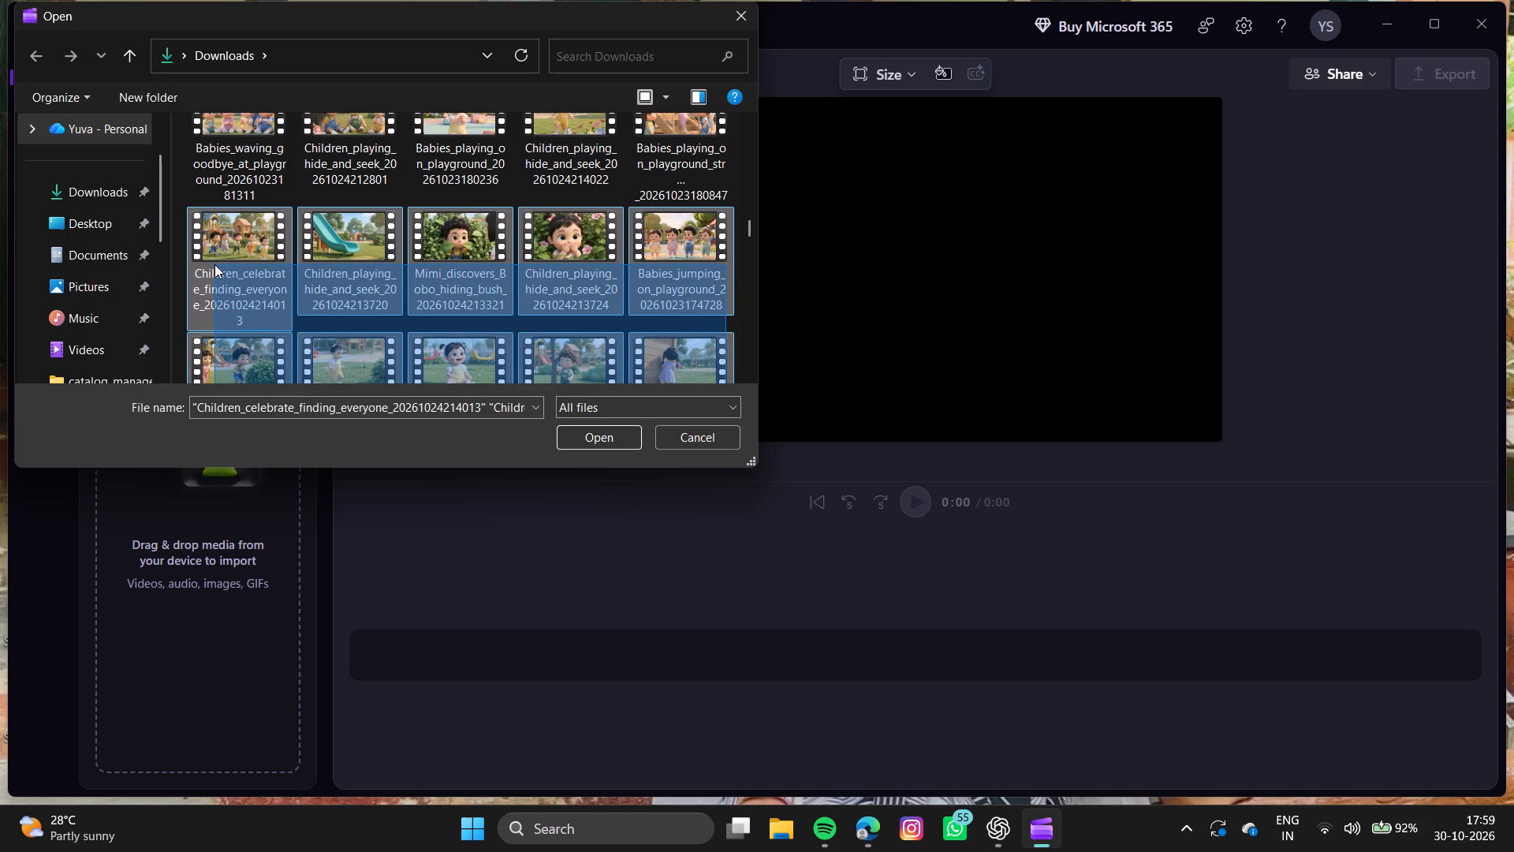
{"action": "left_click_drag", "start_coordinate": [214, 264], "coordinate": [212, 257]}
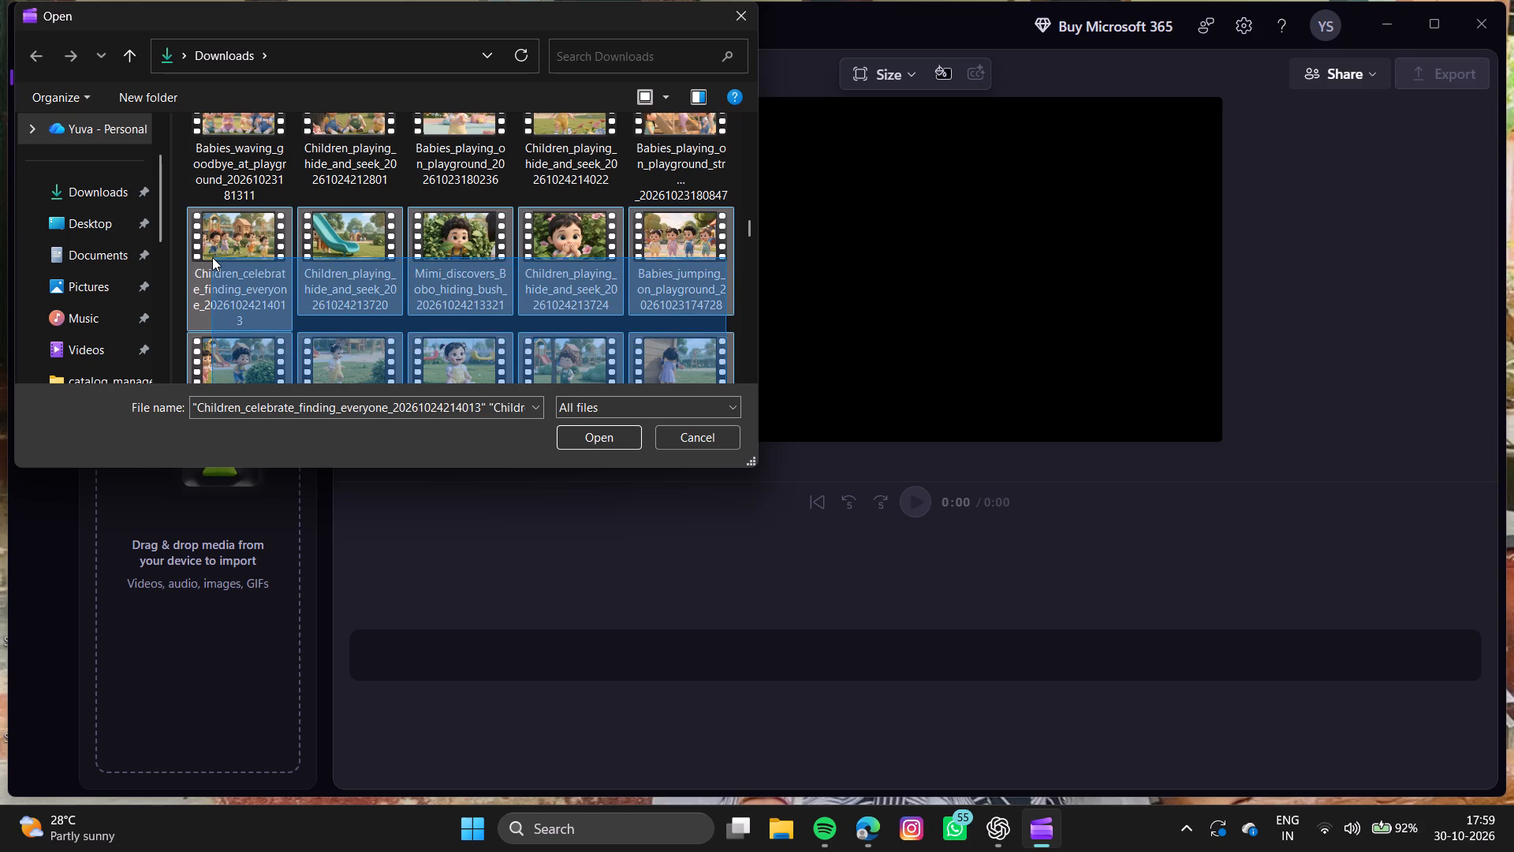
{"action": "left_click", "coordinate": [606, 443]}
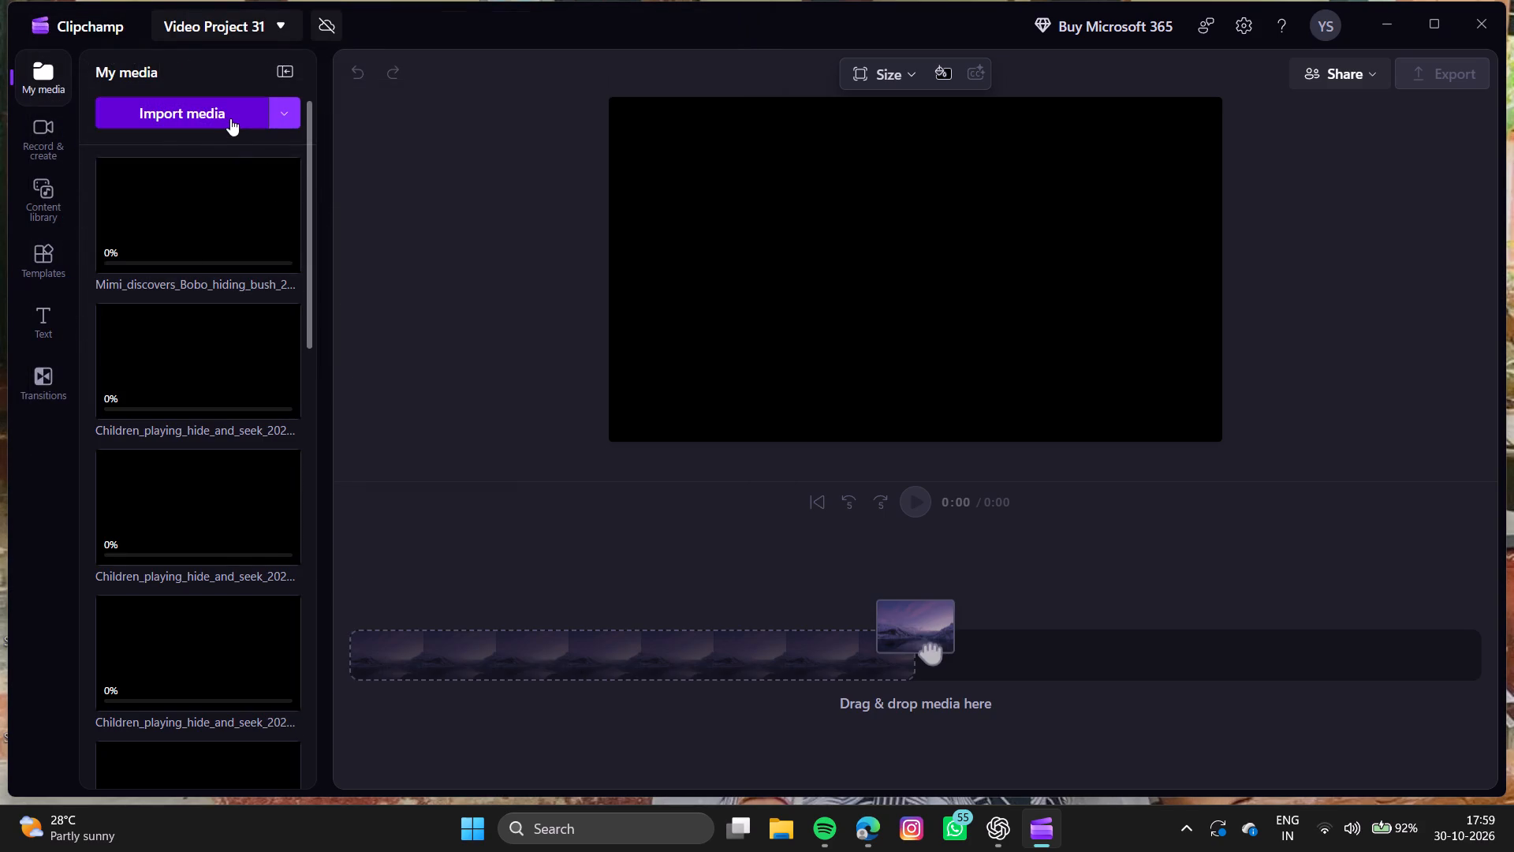
{"action": "left_click", "coordinate": [230, 118]}
{"action": "scroll", "coordinate": [504, 297], "scroll_direction": "down", "scroll_amount": 4}
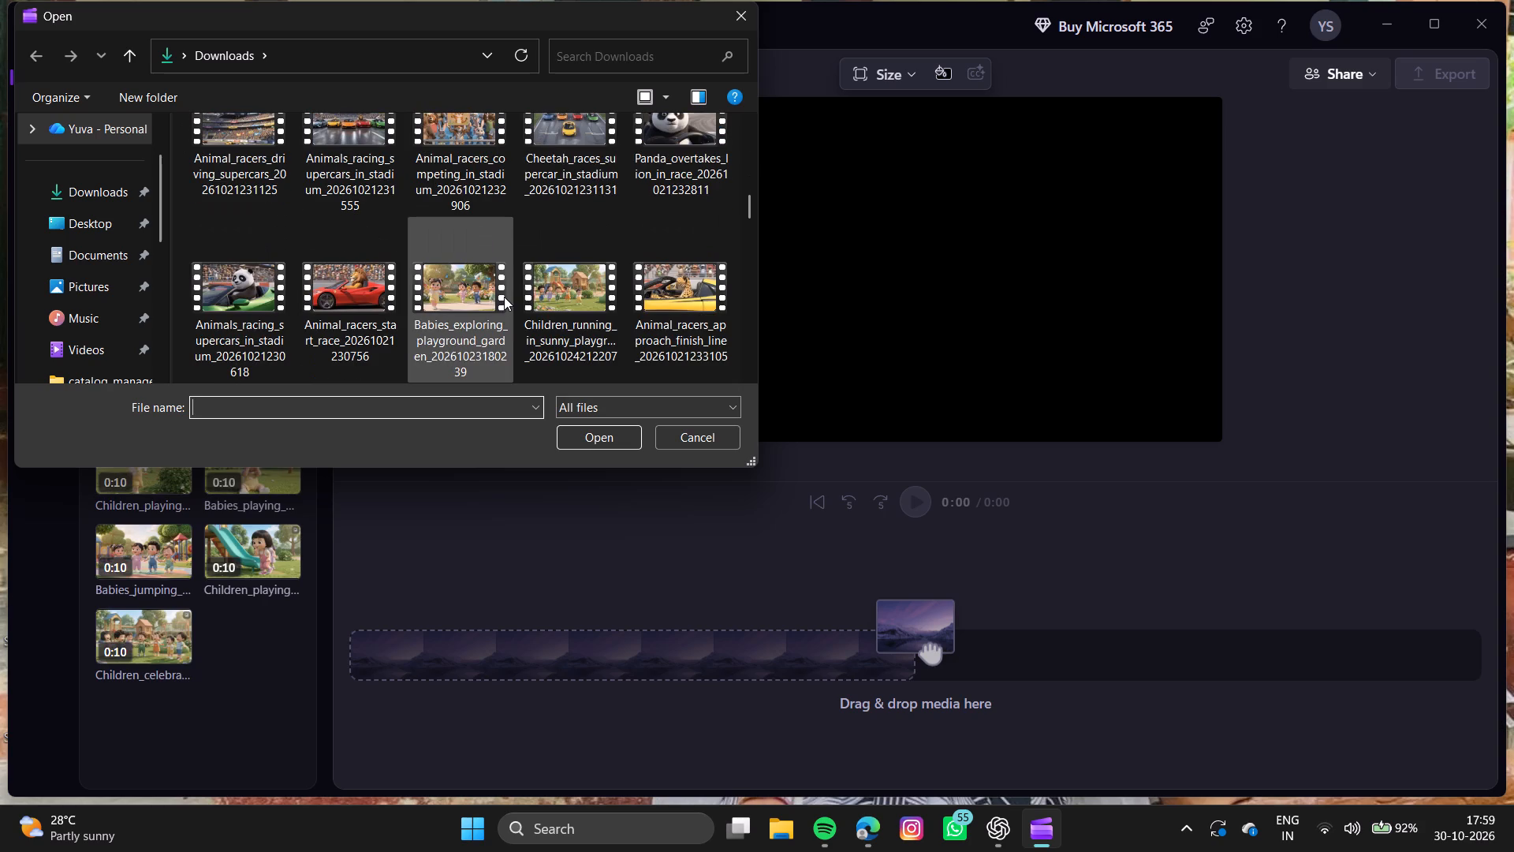
{"action": "right_click", "coordinate": [504, 297]}
{"action": "scroll", "coordinate": [504, 297], "scroll_direction": "down", "scroll_amount": 1}
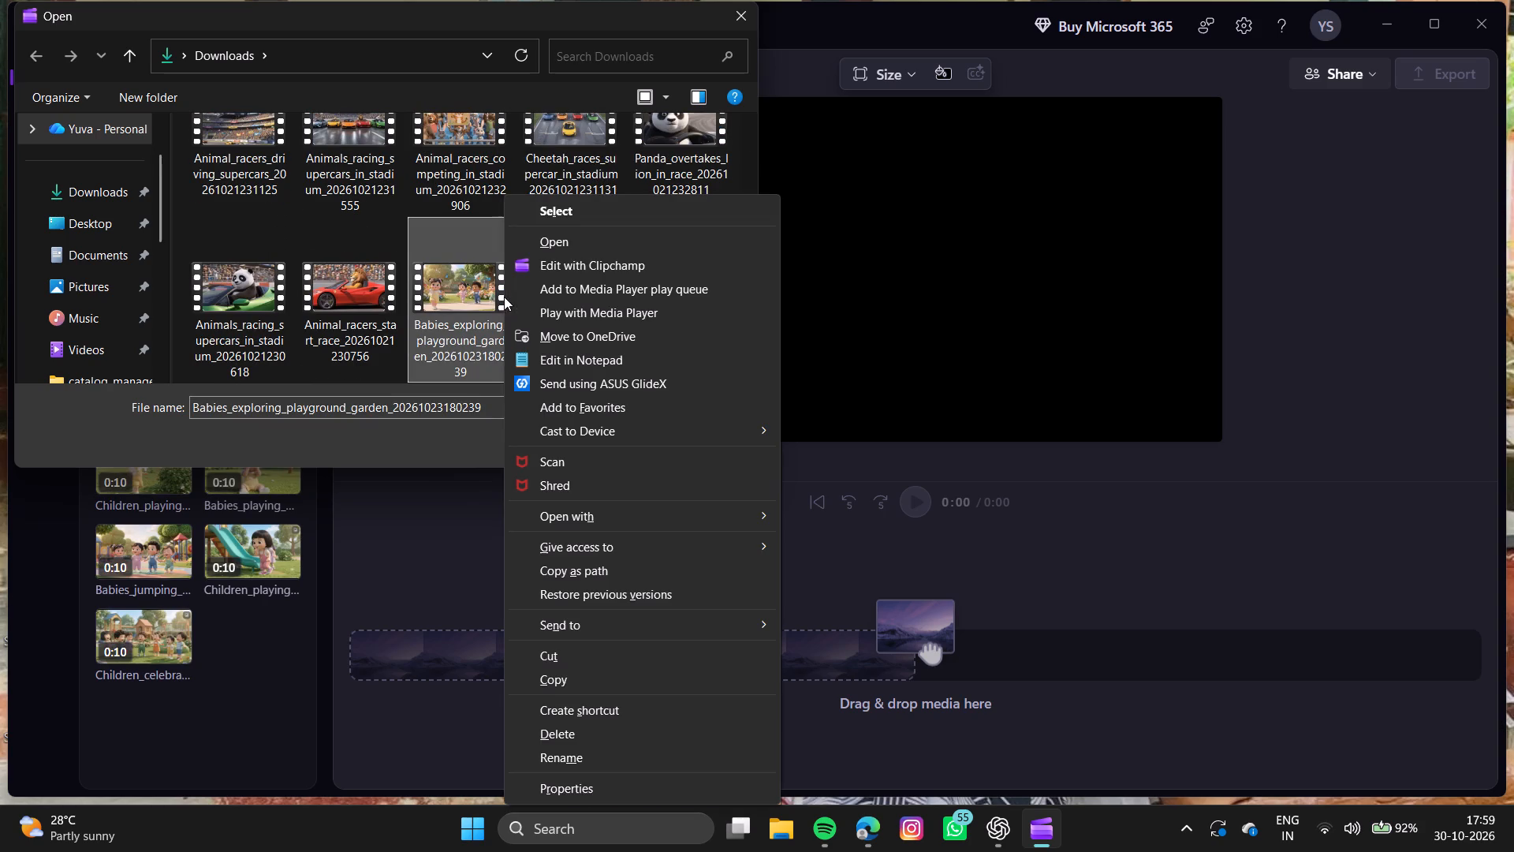
{"action": "scroll", "coordinate": [504, 297], "scroll_direction": "down", "scroll_amount": 1}
{"action": "scroll", "coordinate": [401, 318], "scroll_direction": "down", "scroll_amount": 1}
{"action": "left_click", "coordinate": [375, 438]}
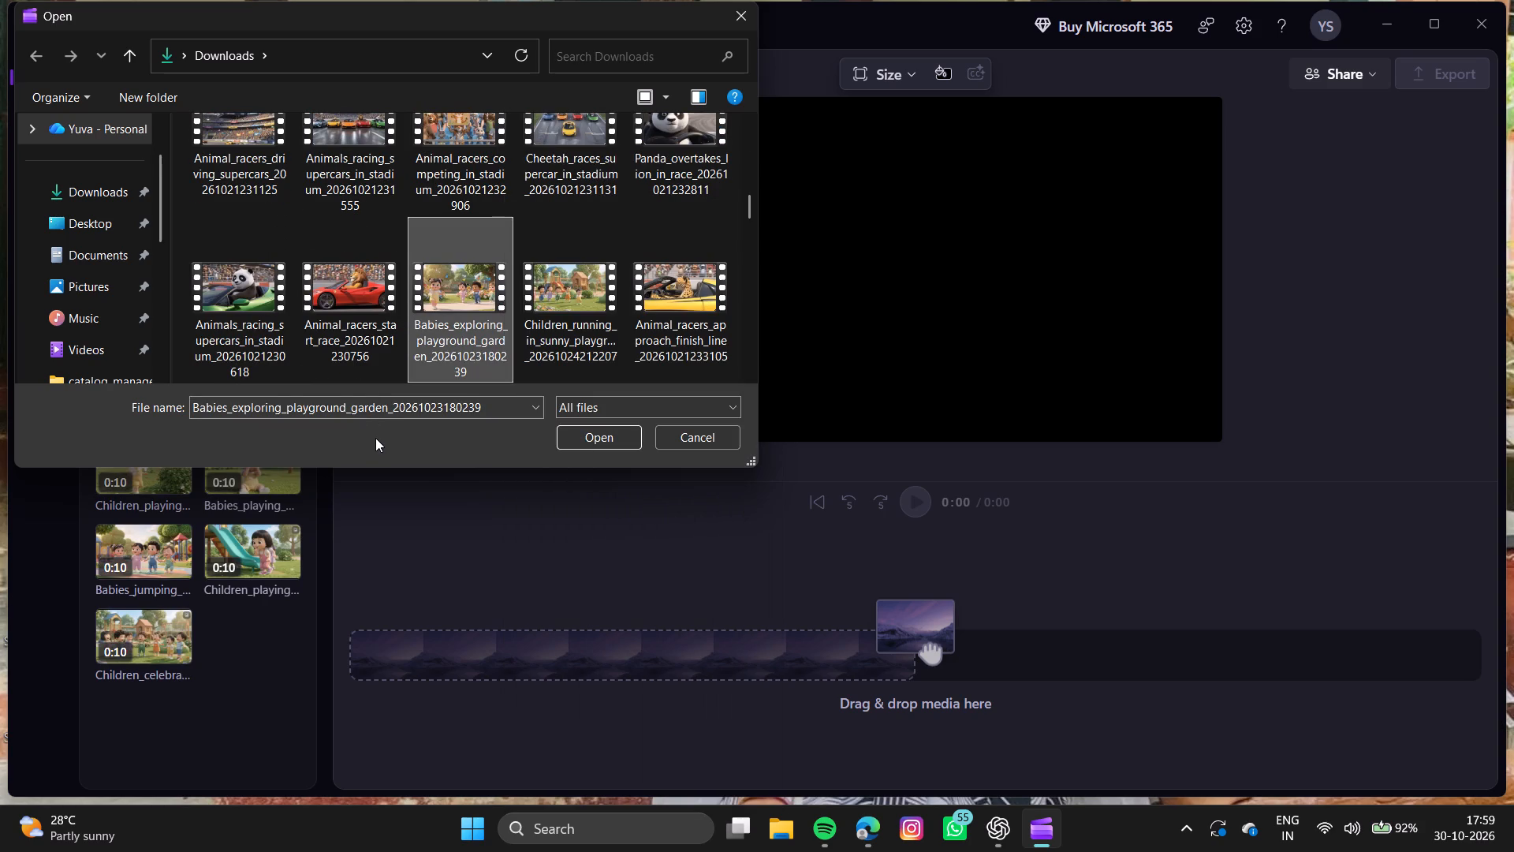
{"action": "scroll", "coordinate": [408, 290], "scroll_direction": "down", "scroll_amount": 1}
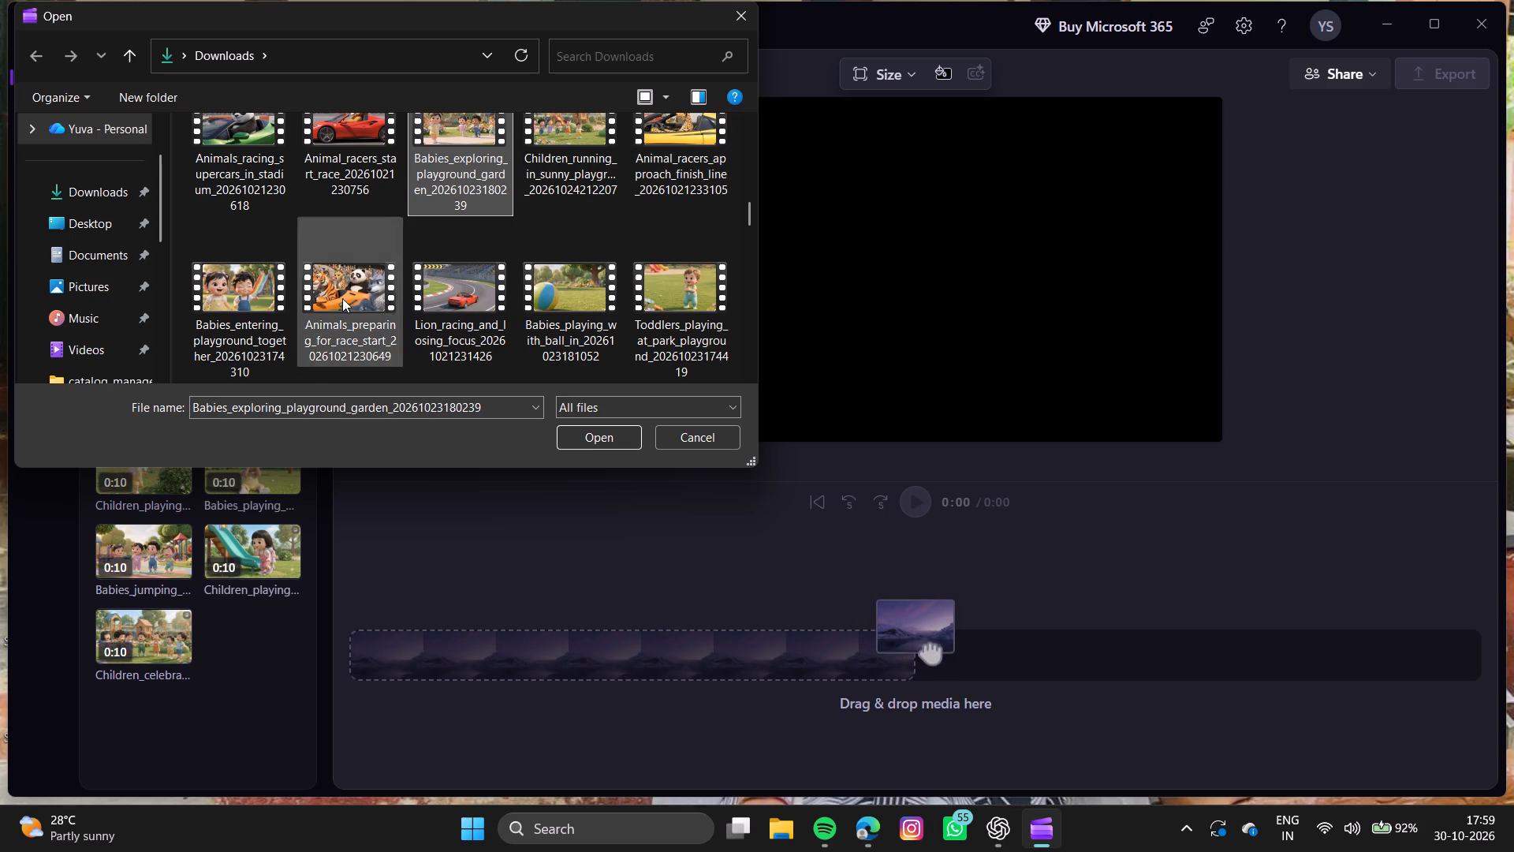
{"action": "scroll", "coordinate": [465, 294], "scroll_direction": "down", "scroll_amount": 1}
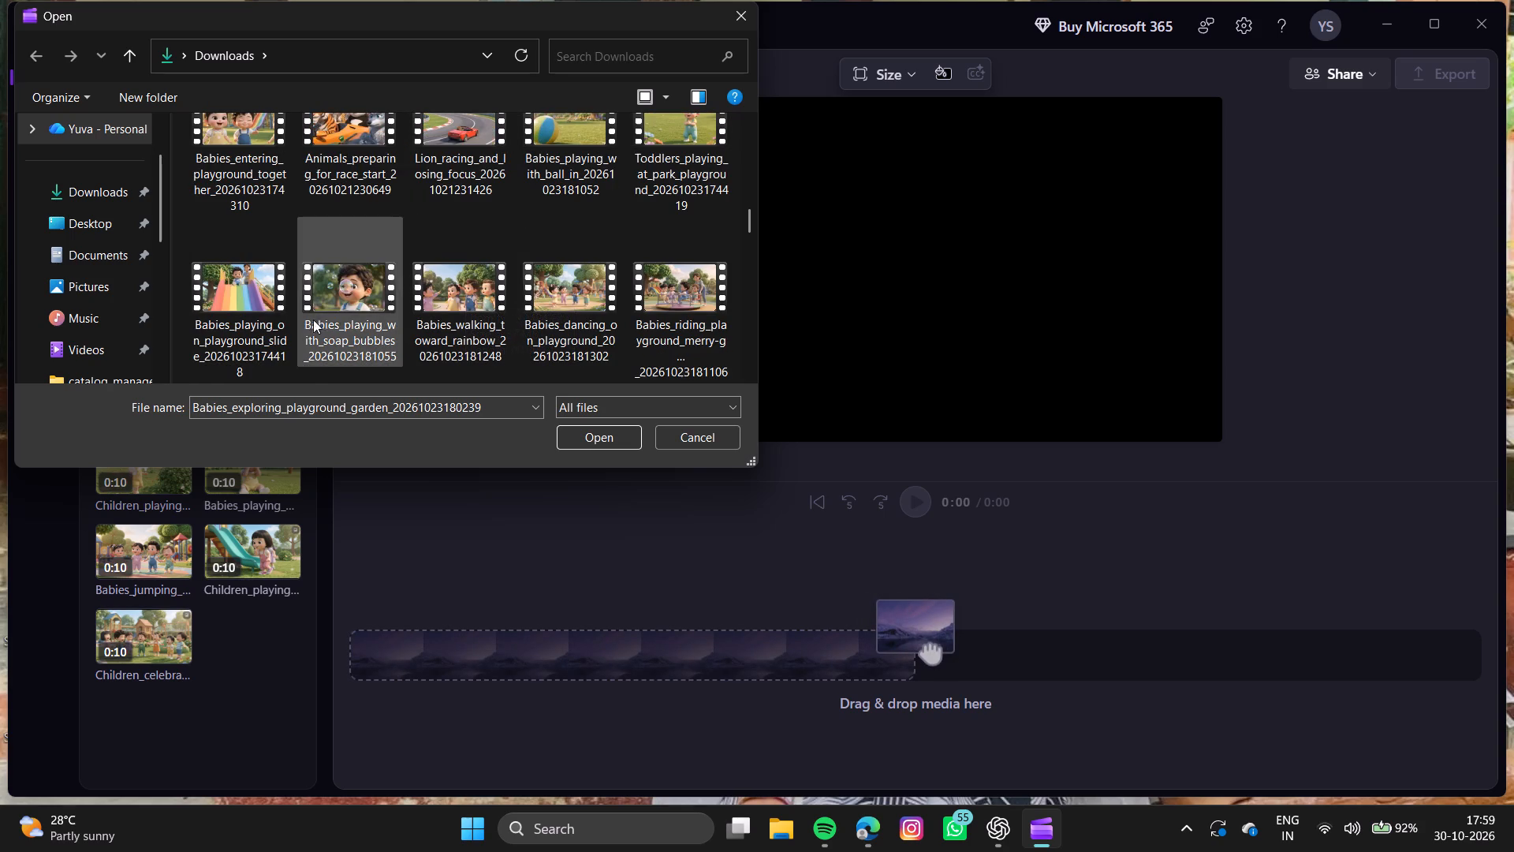
{"action": "scroll", "coordinate": [520, 332], "scroll_direction": "down", "scroll_amount": 1}
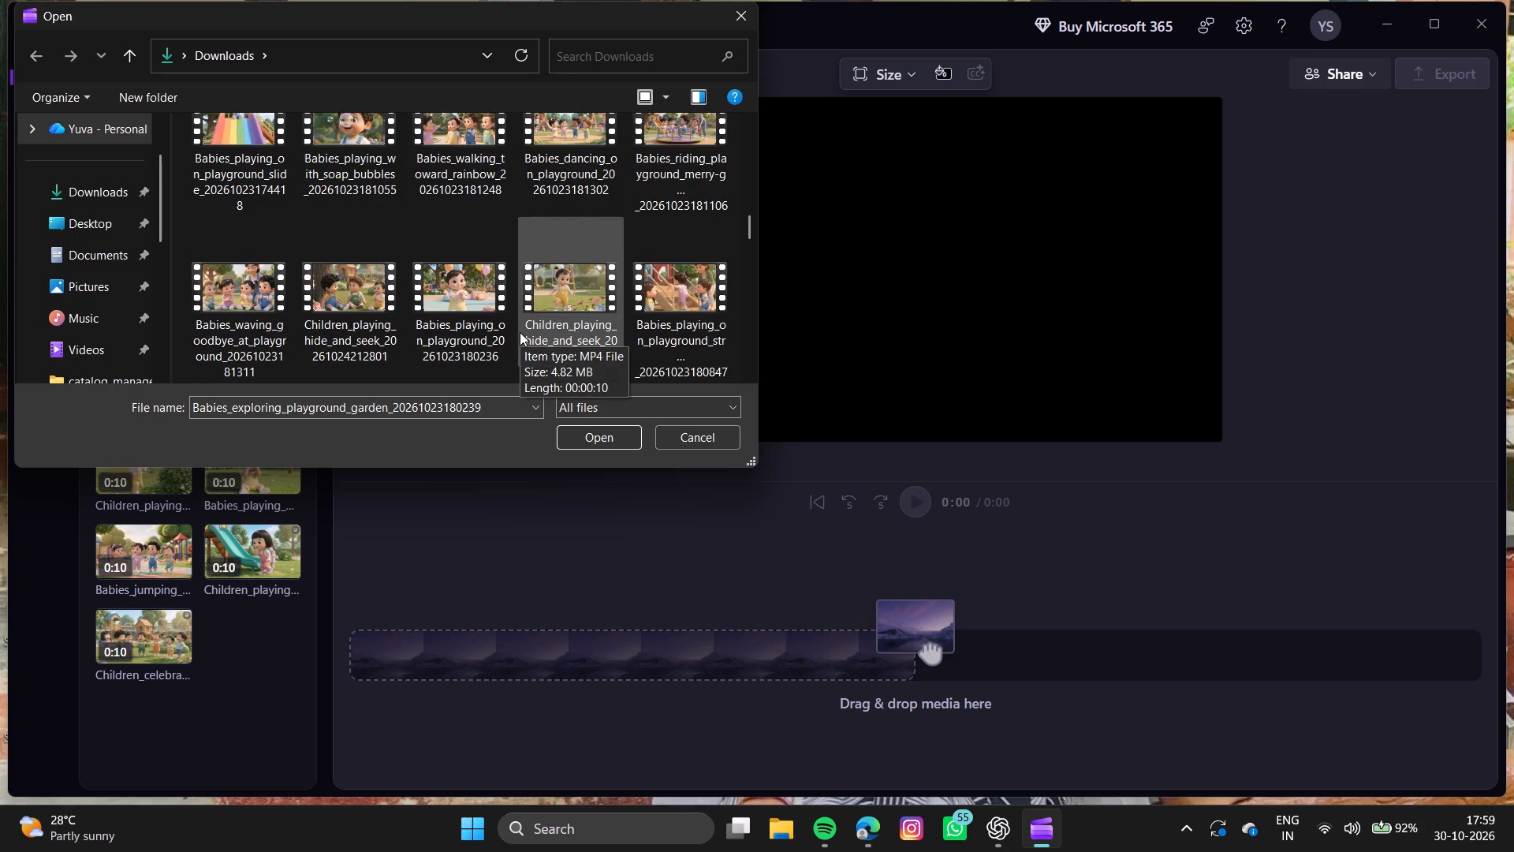
{"action": "scroll", "coordinate": [520, 332], "scroll_direction": "down", "scroll_amount": 1}
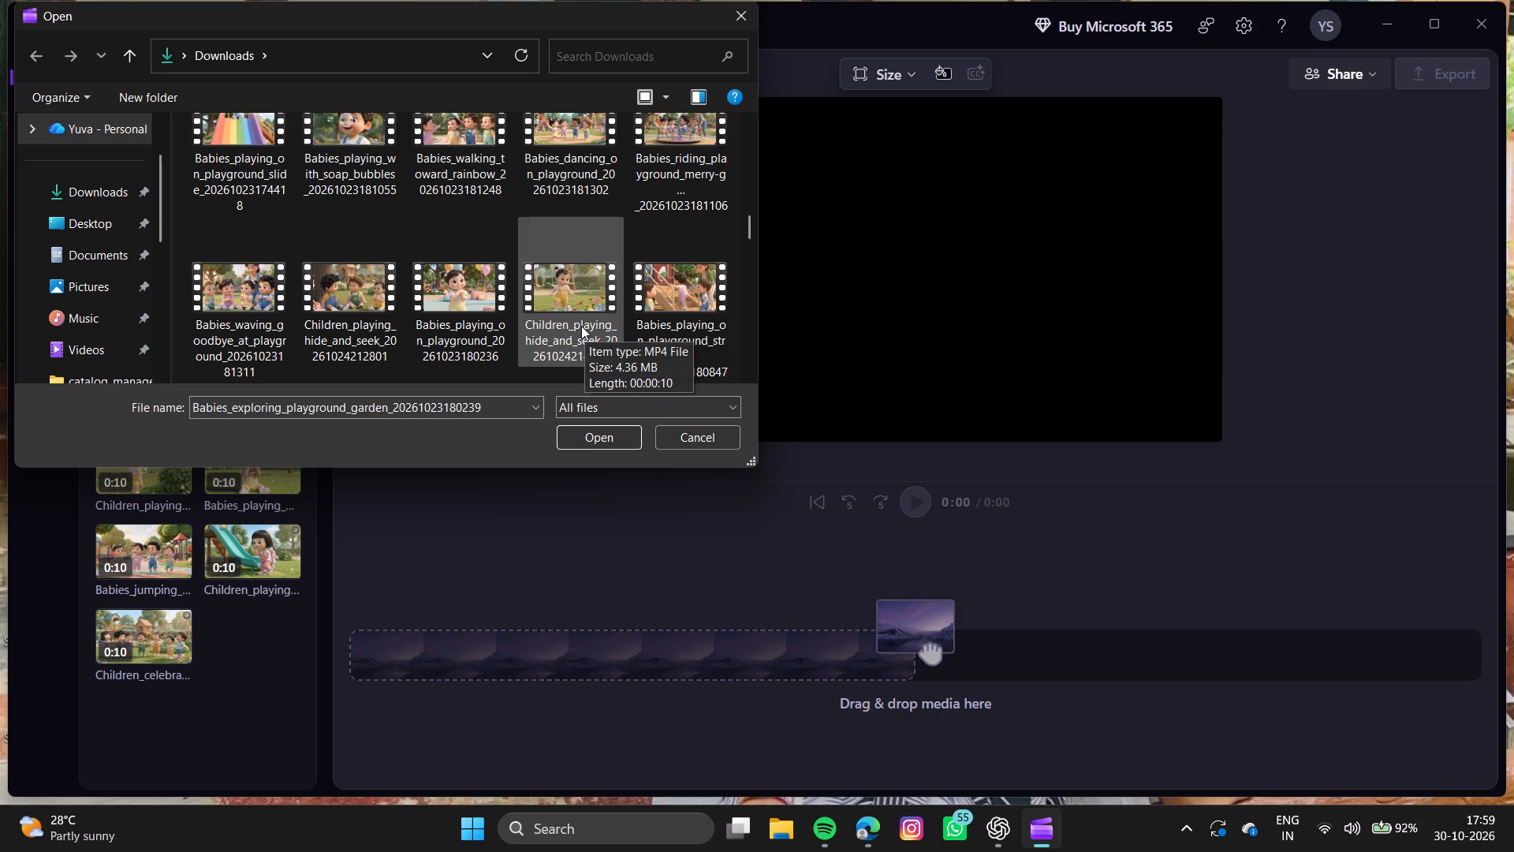
{"action": "double_click", "coordinate": [581, 326]}
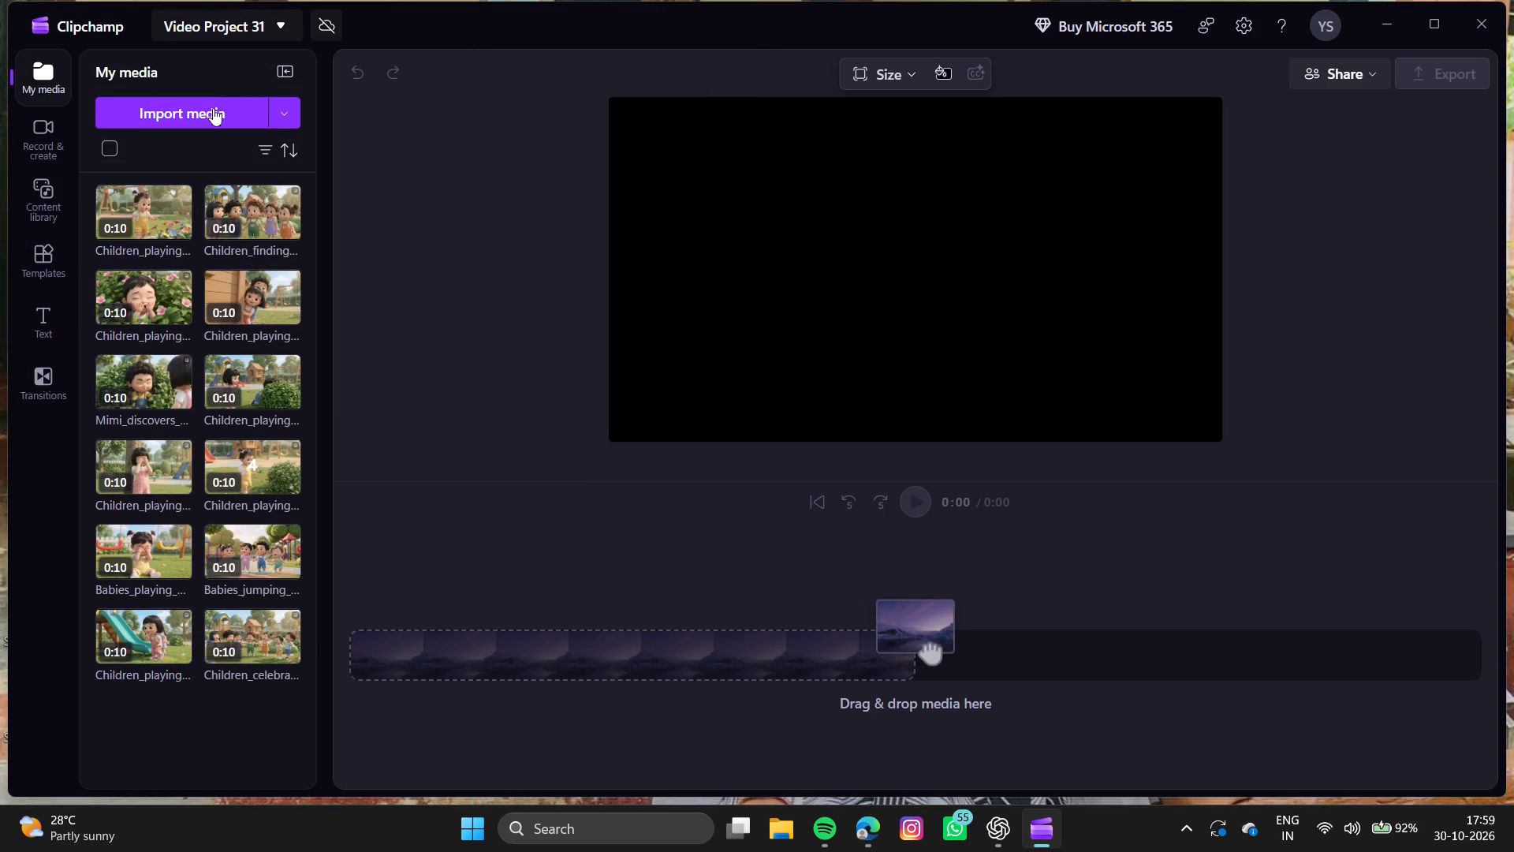
{"action": "left_click", "coordinate": [210, 115]}
{"action": "scroll", "coordinate": [454, 262], "scroll_direction": "down", "scroll_amount": 1}
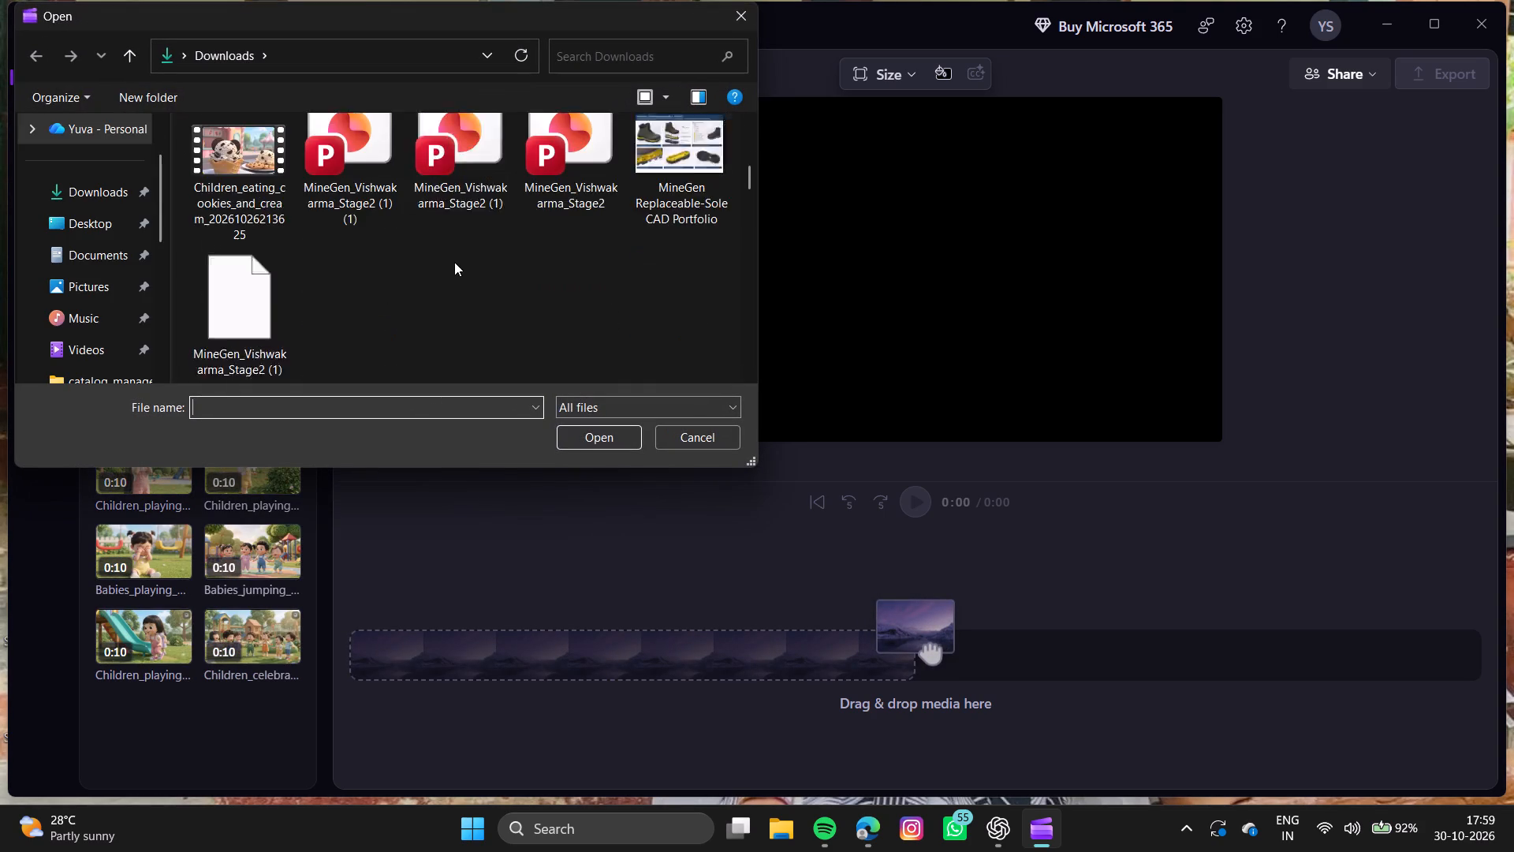
{"action": "scroll", "coordinate": [454, 262], "scroll_direction": "down", "scroll_amount": 3}
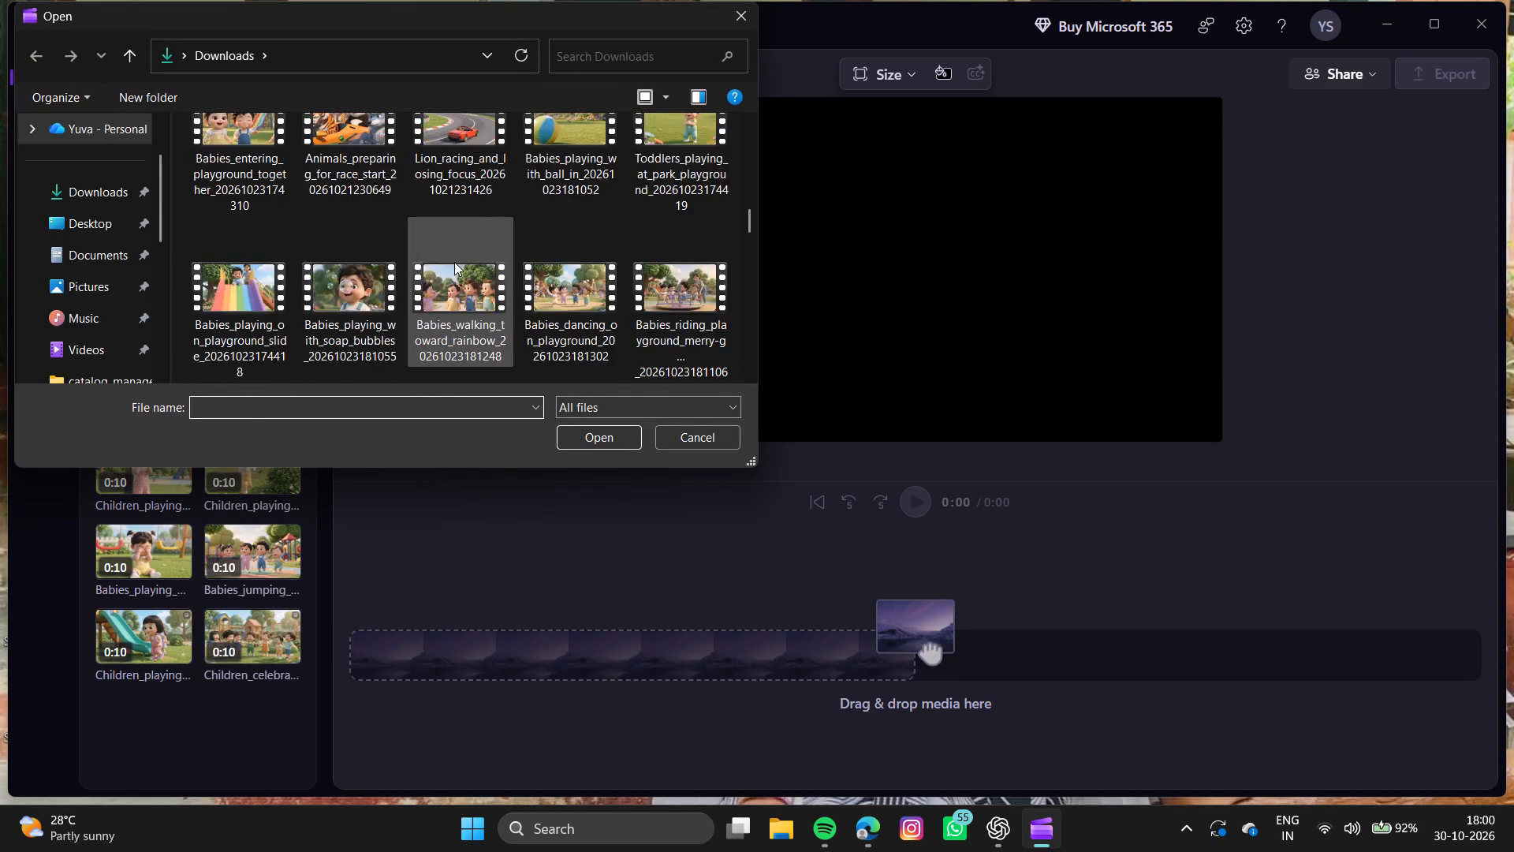
{"action": "scroll", "coordinate": [454, 262], "scroll_direction": "down", "scroll_amount": 1}
{"action": "scroll", "coordinate": [454, 262], "scroll_direction": "up", "scroll_amount": 3}
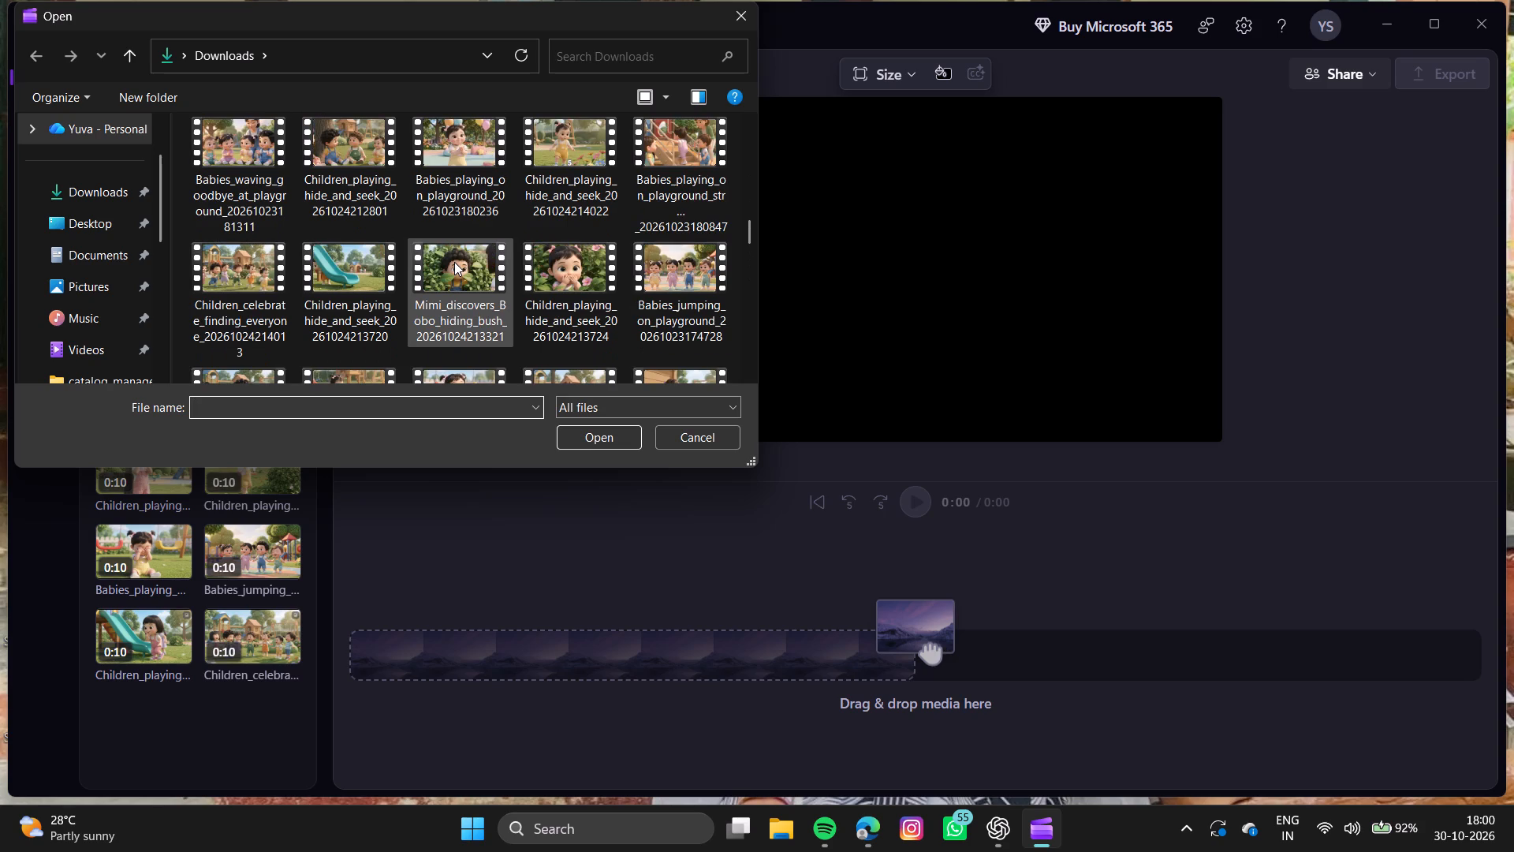
{"action": "scroll", "coordinate": [454, 262], "scroll_direction": "up", "scroll_amount": 1}
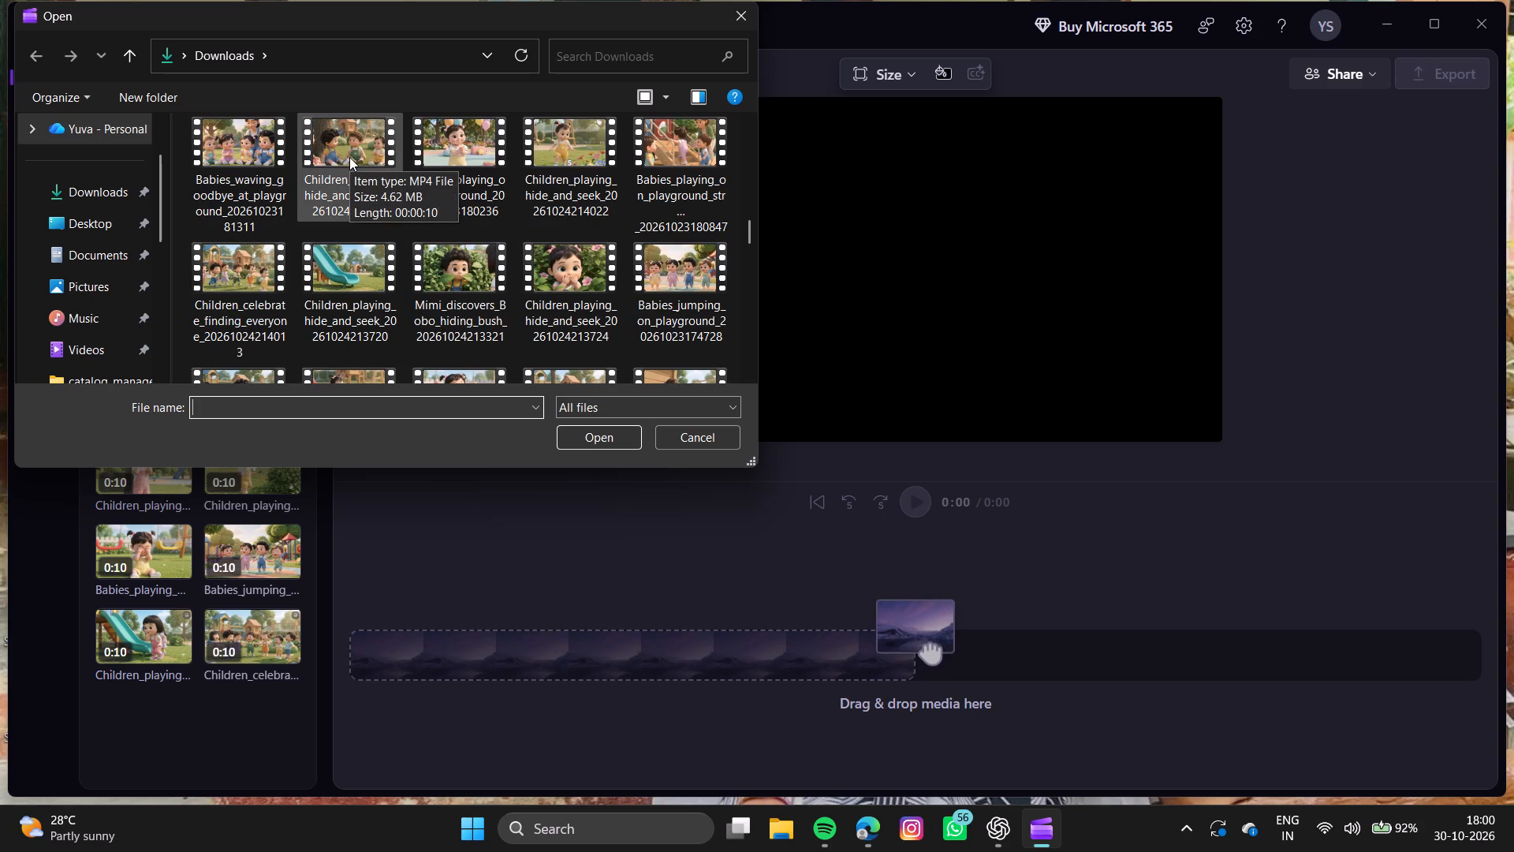
{"action": "double_click", "coordinate": [349, 157]}
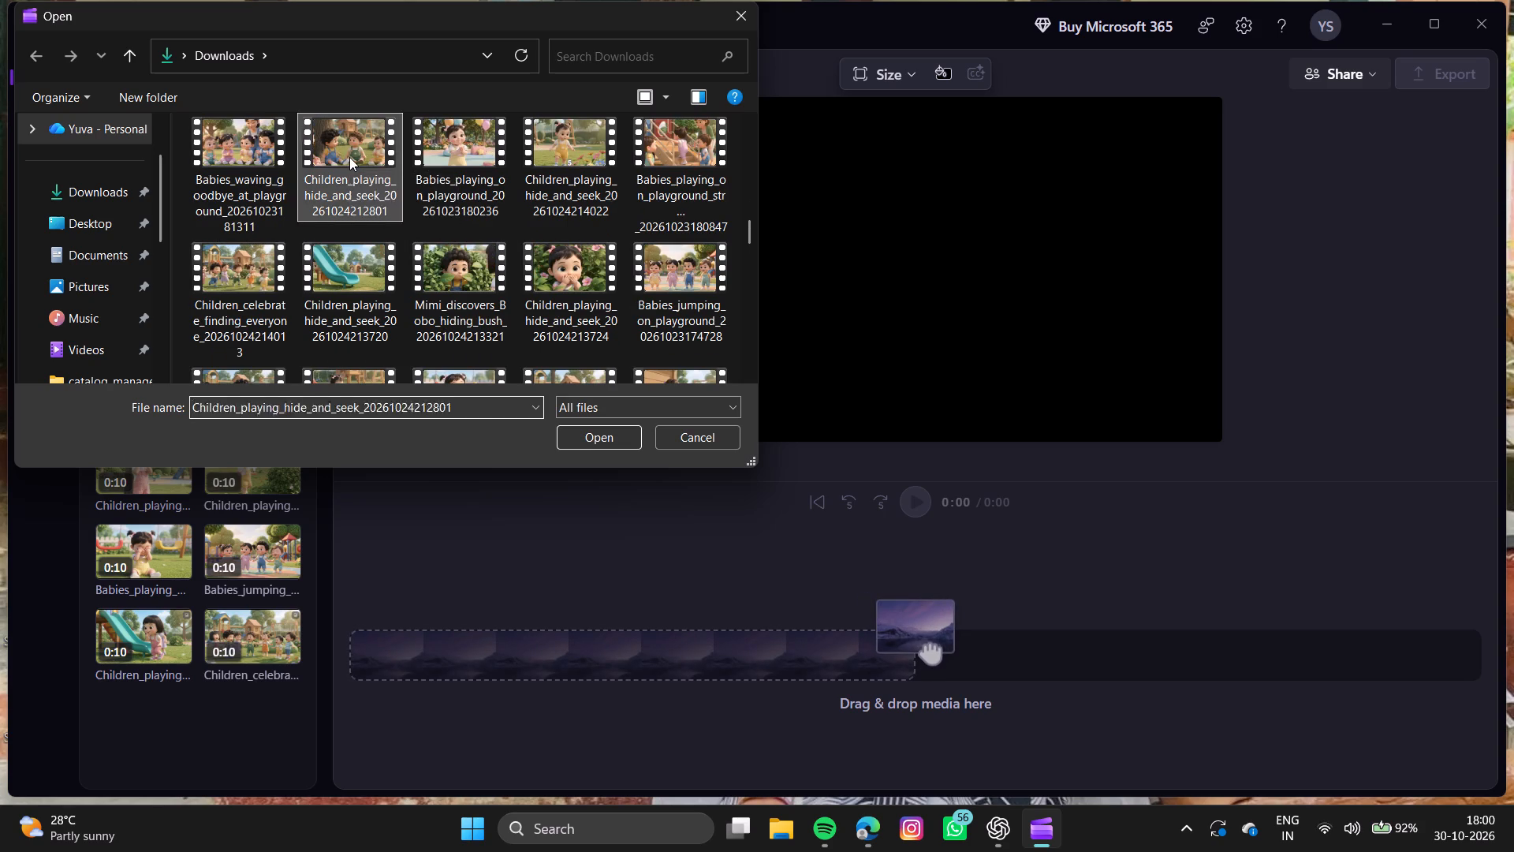
{"action": "left_click", "coordinate": [203, 103]}
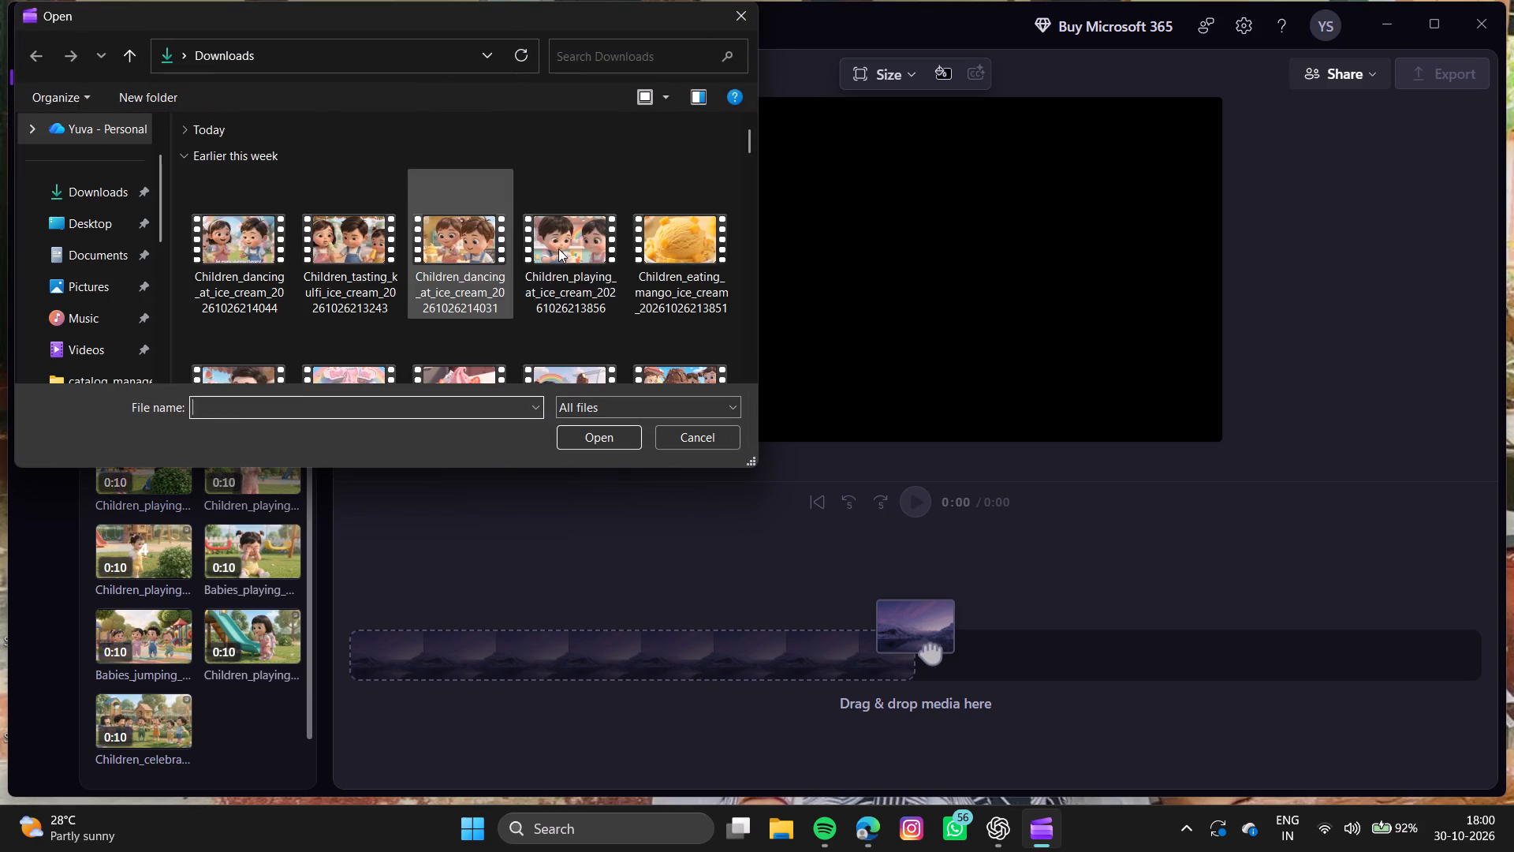
{"action": "scroll", "coordinate": [559, 256], "scroll_direction": "down", "scroll_amount": 2}
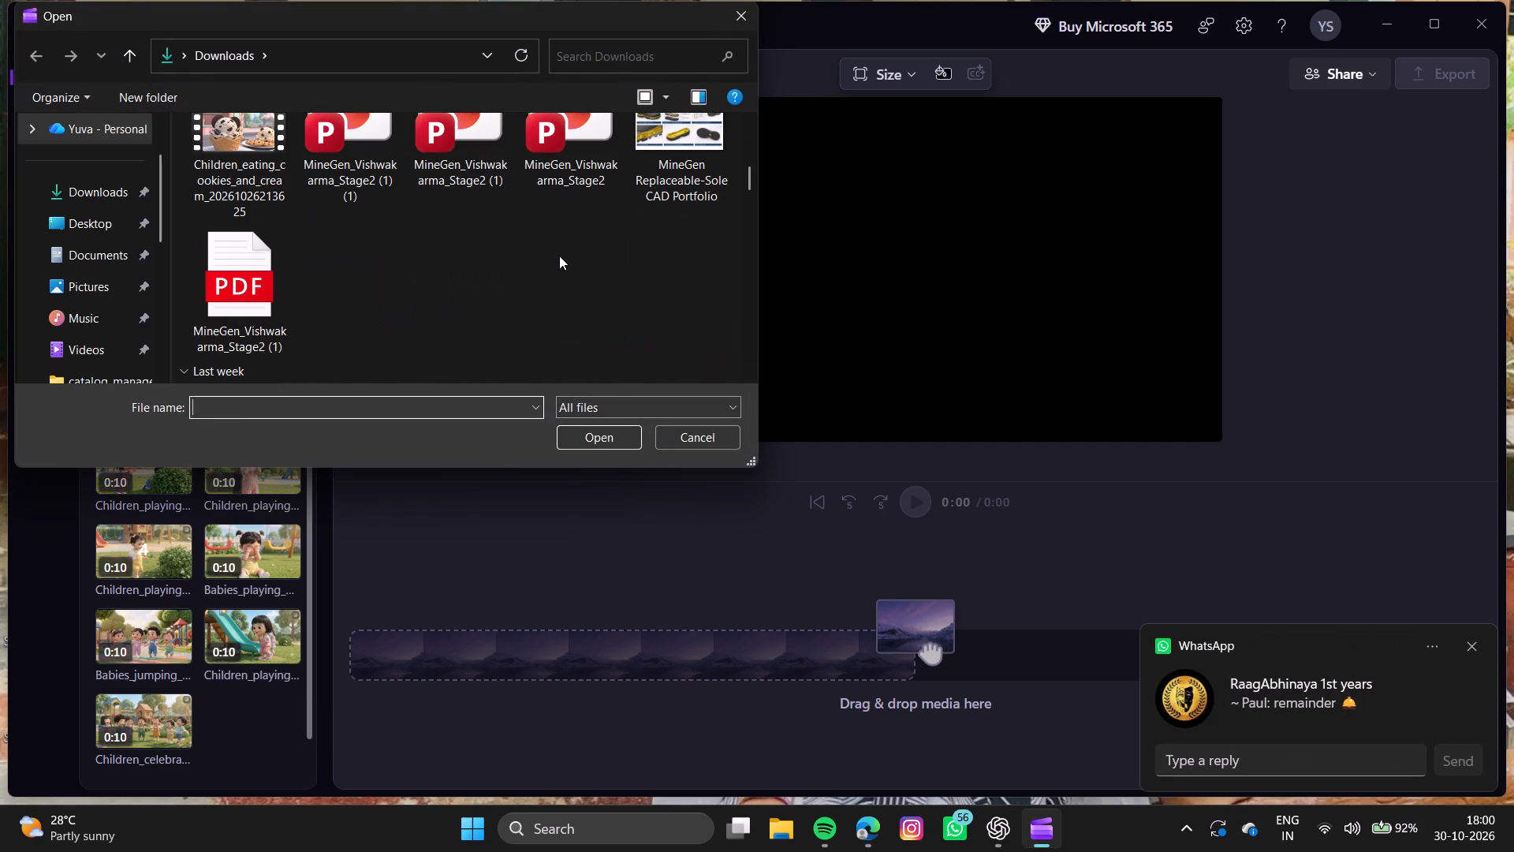
{"action": "scroll", "coordinate": [559, 256], "scroll_direction": "down", "scroll_amount": 3}
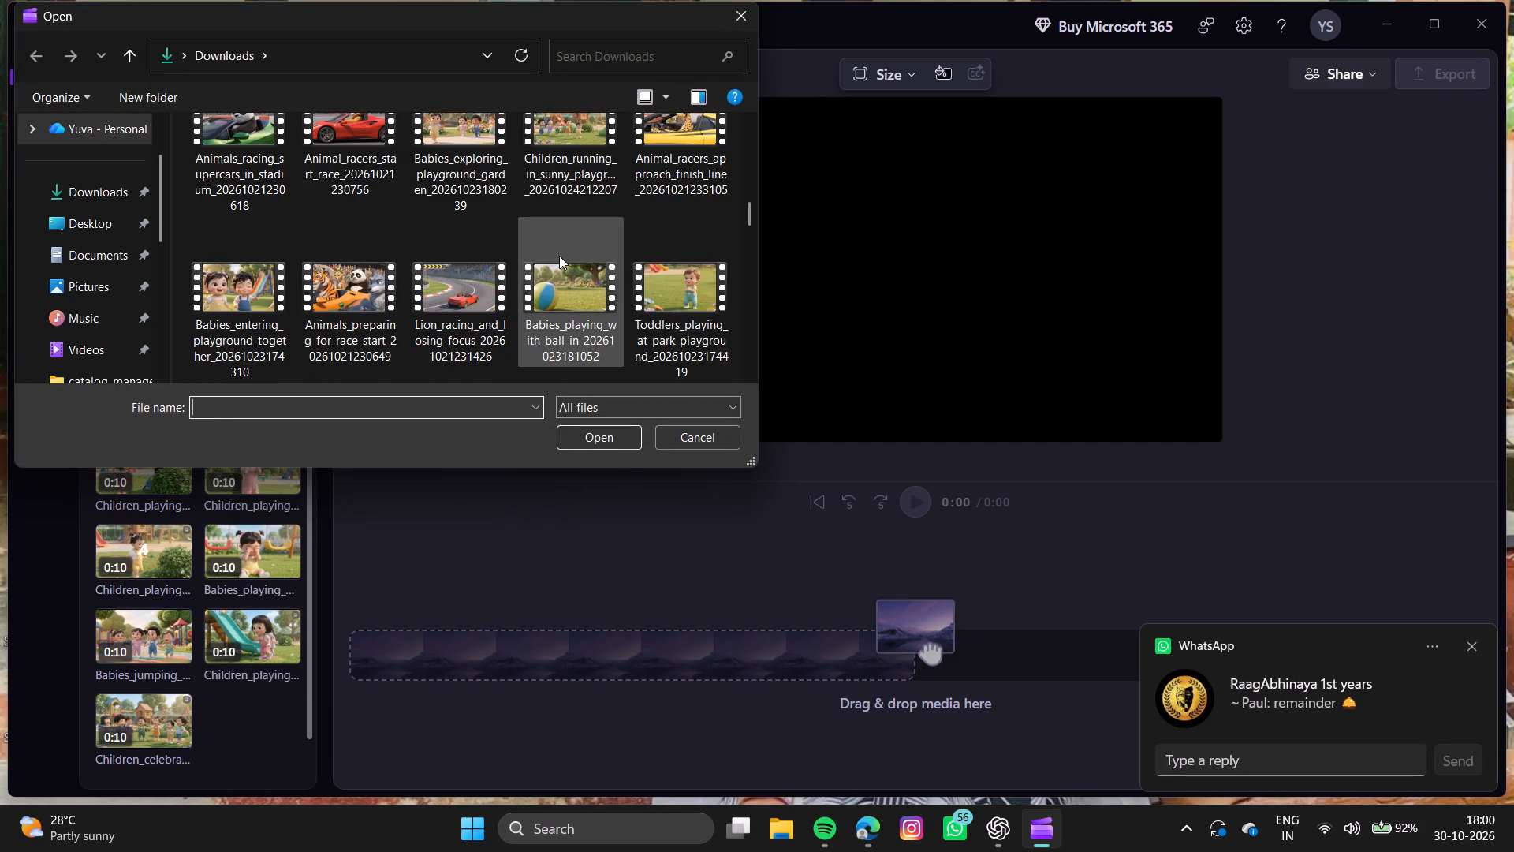
{"action": "scroll", "coordinate": [559, 256], "scroll_direction": "down", "scroll_amount": 1}
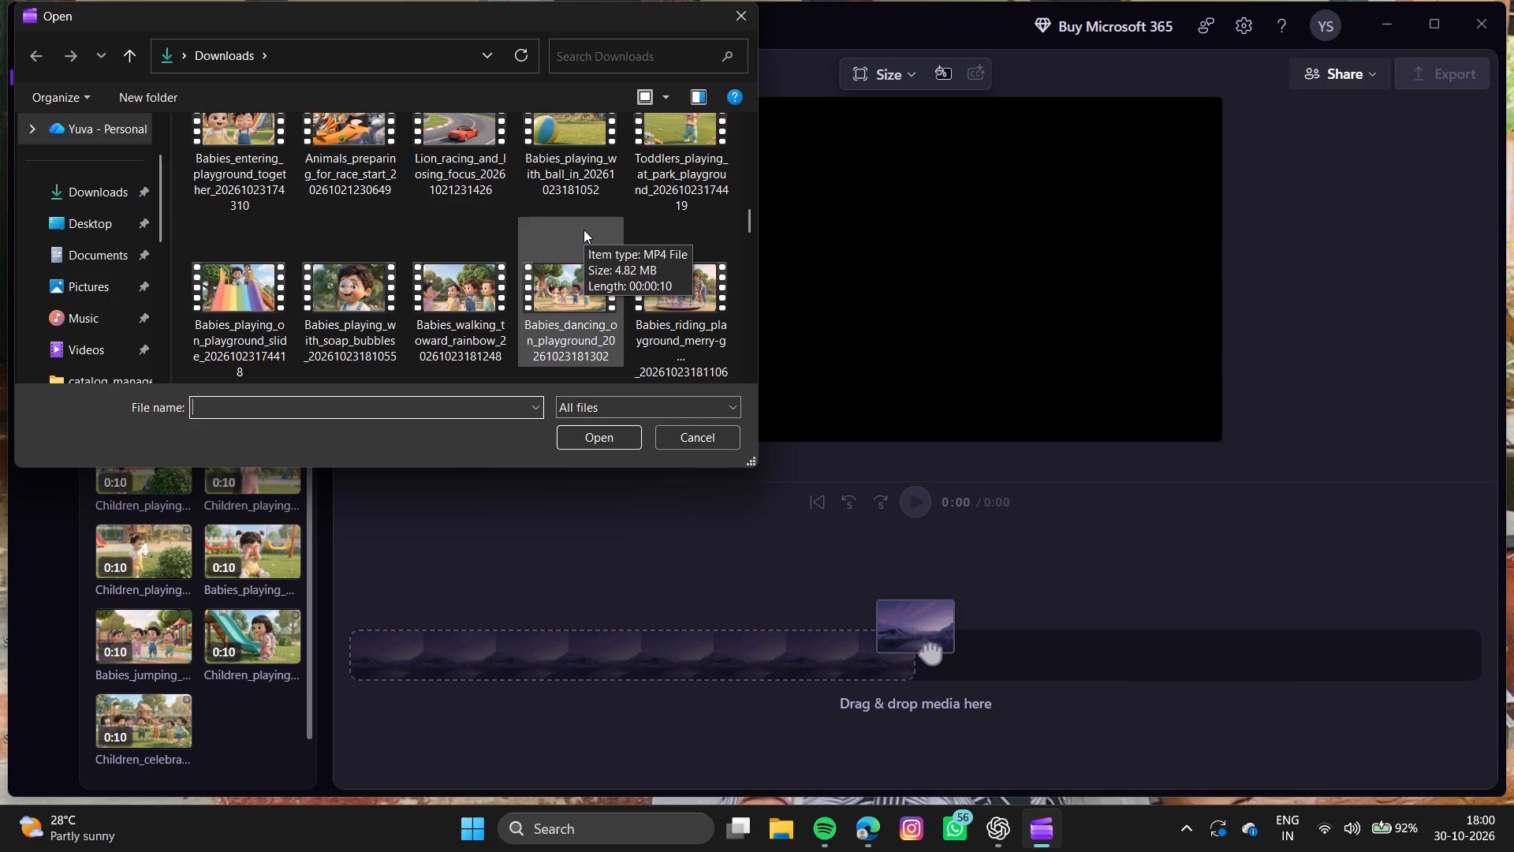
{"action": "scroll", "coordinate": [584, 230], "scroll_direction": "down", "scroll_amount": 1}
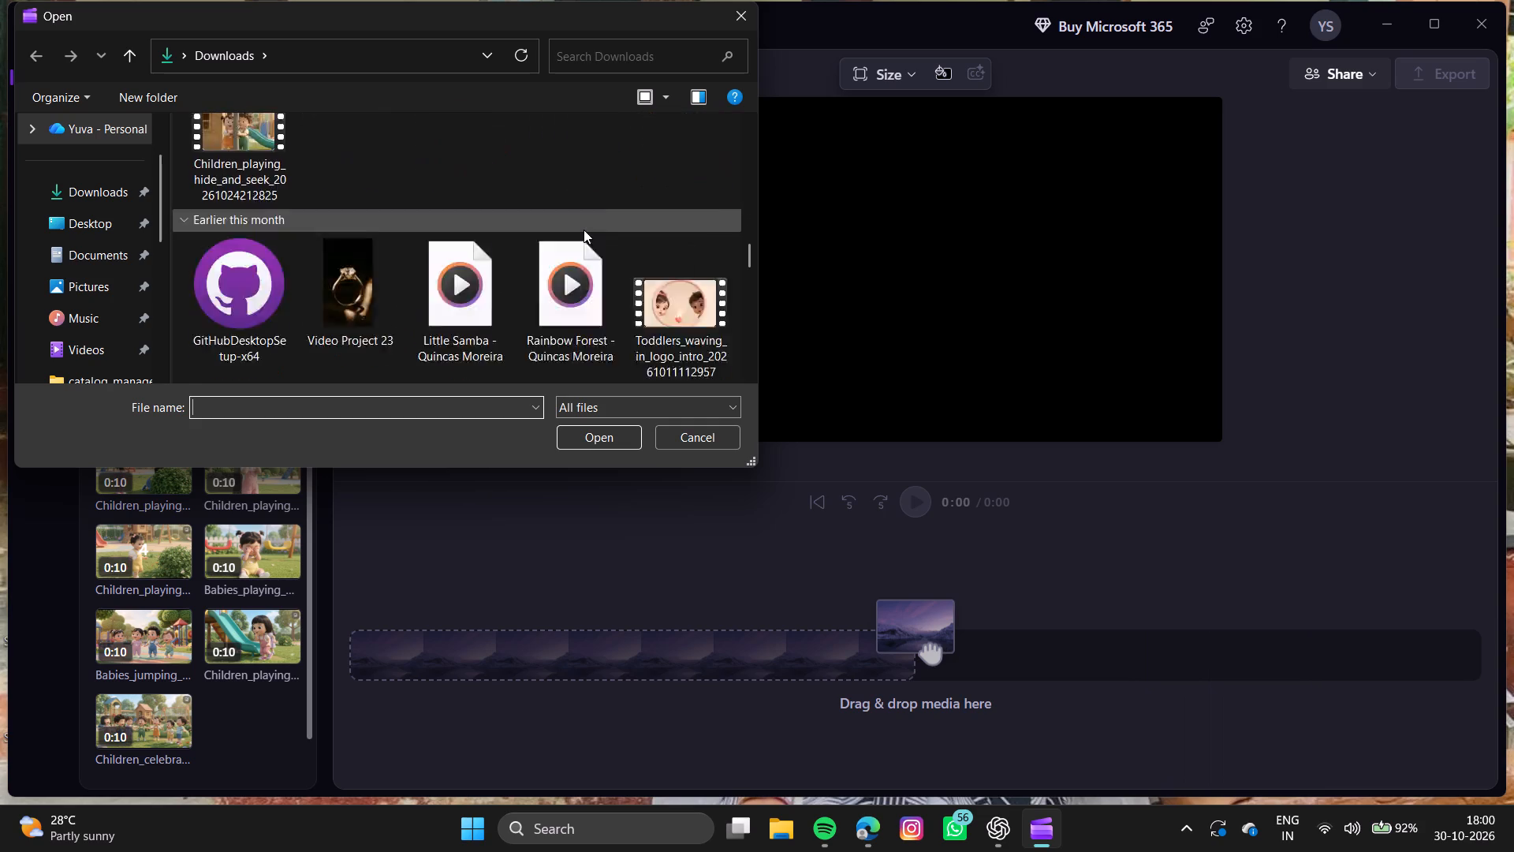
{"action": "scroll", "coordinate": [584, 230], "scroll_direction": "down", "scroll_amount": 1}
{"action": "scroll", "coordinate": [487, 253], "scroll_direction": "up", "scroll_amount": 1}
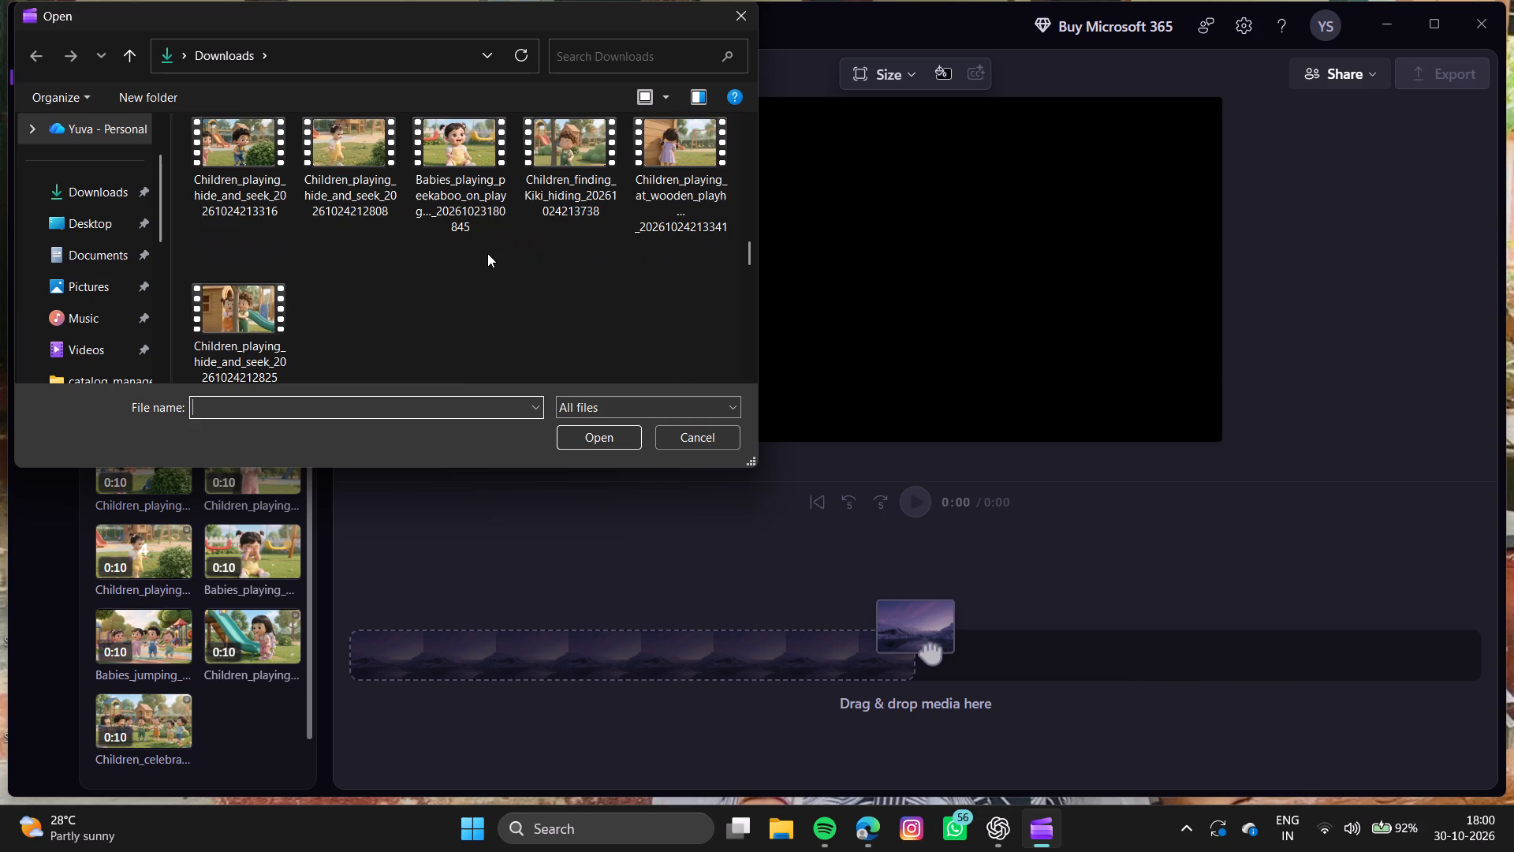
{"action": "scroll", "coordinate": [429, 298], "scroll_direction": "up", "scroll_amount": 1}
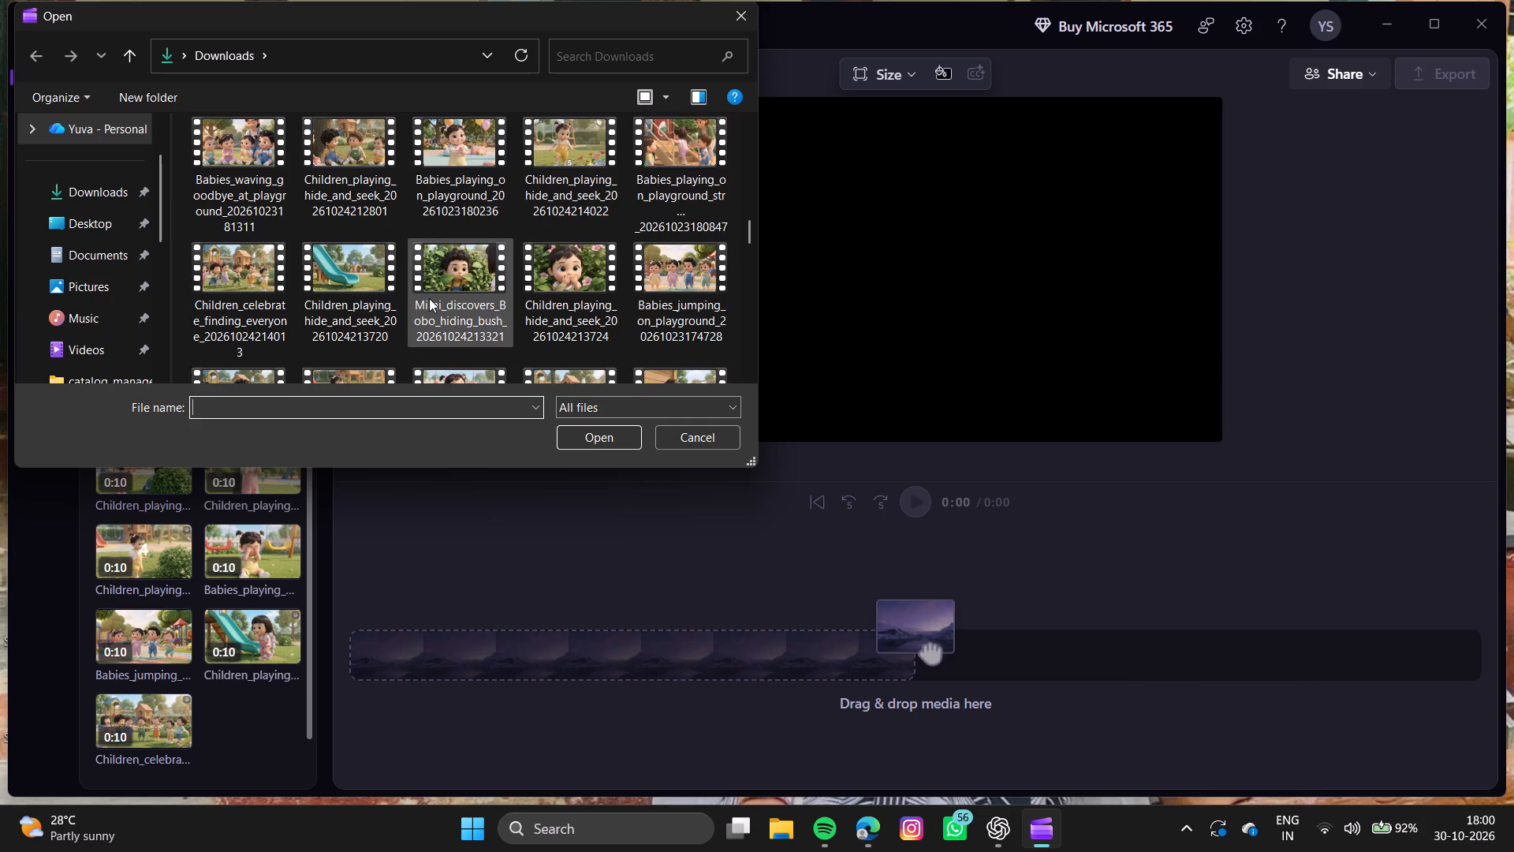
{"action": "scroll", "coordinate": [429, 298], "scroll_direction": "up", "scroll_amount": 1}
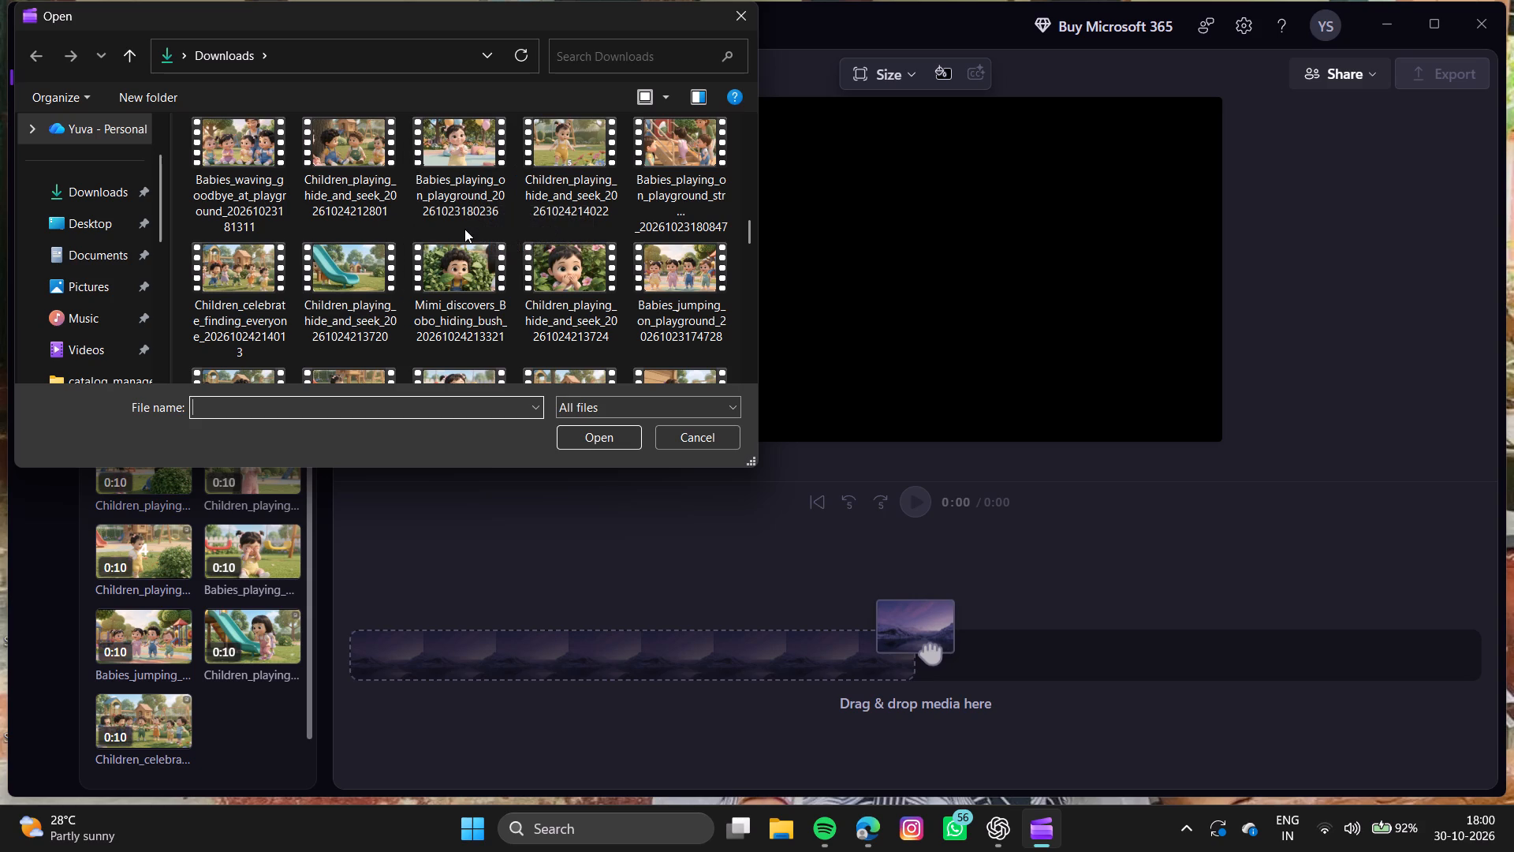
{"action": "scroll", "coordinate": [464, 229], "scroll_direction": "up", "scroll_amount": 2}
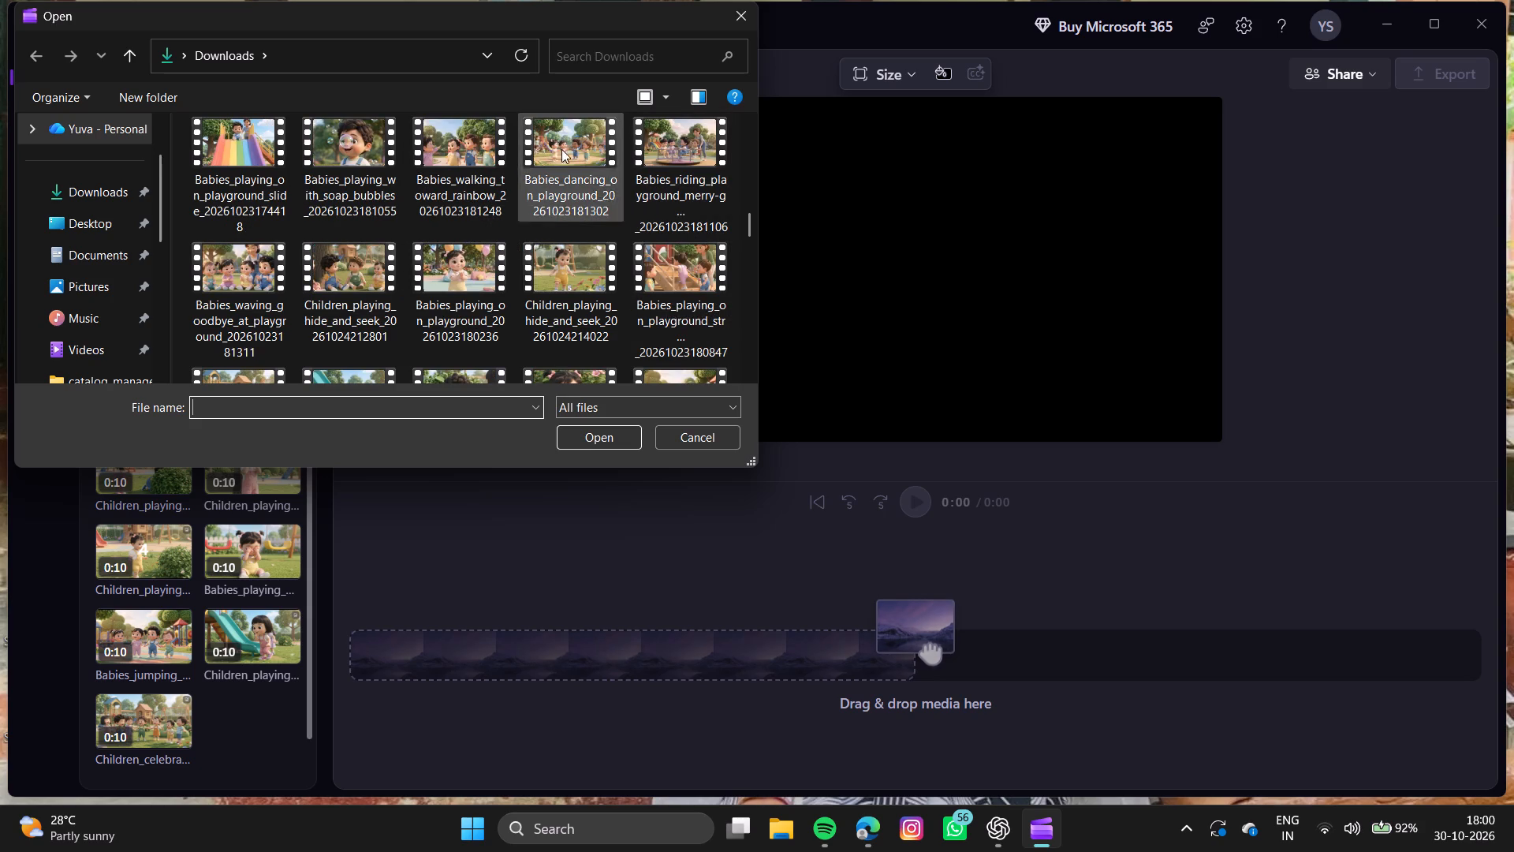
{"action": "scroll", "coordinate": [296, 170], "scroll_direction": "up", "scroll_amount": 1}
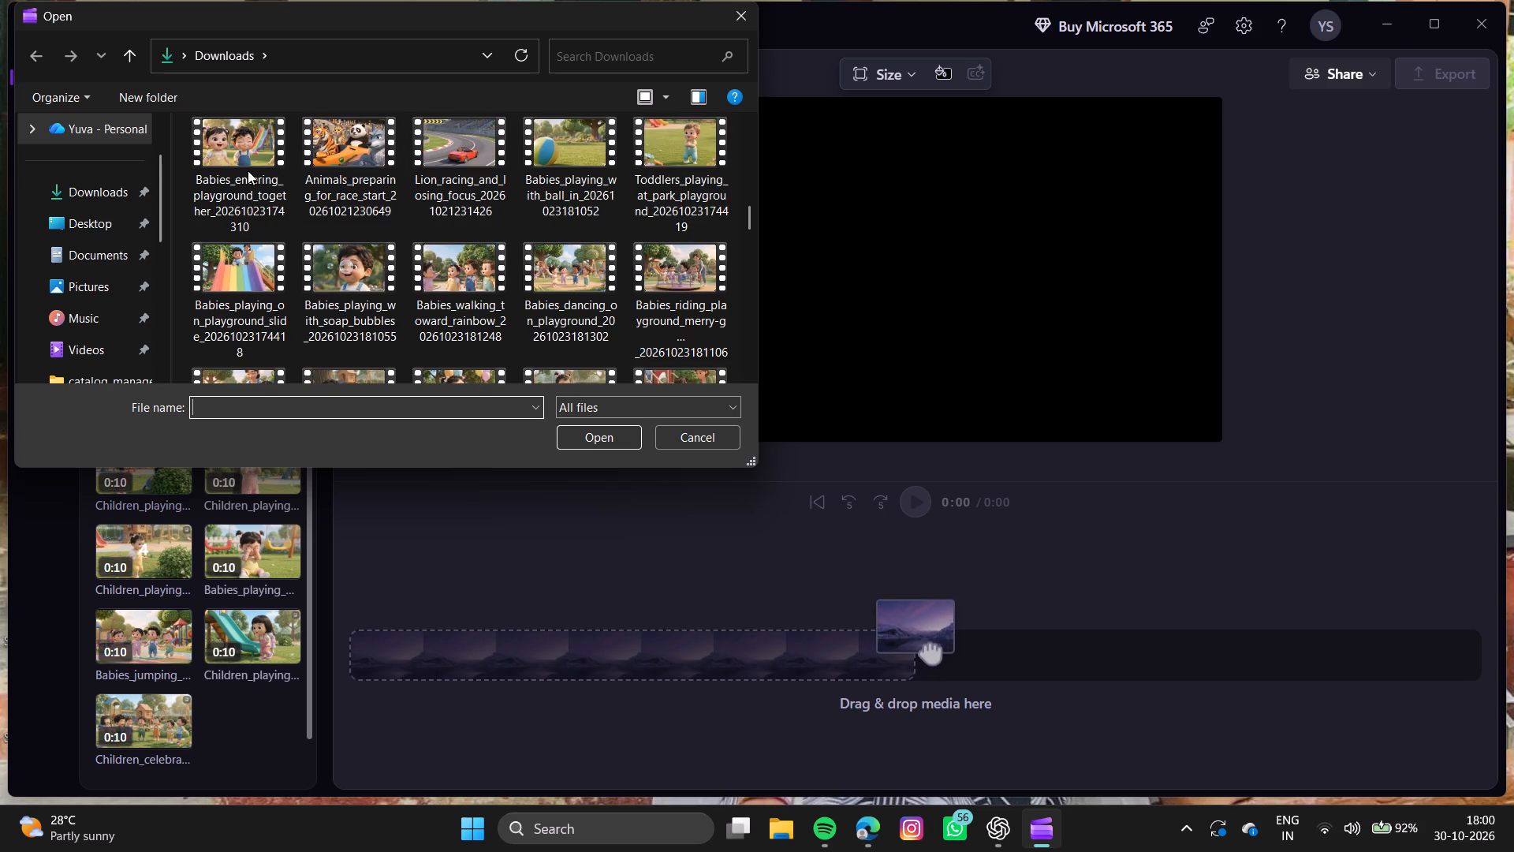
{"action": "scroll", "coordinate": [248, 170], "scroll_direction": "up", "scroll_amount": 1}
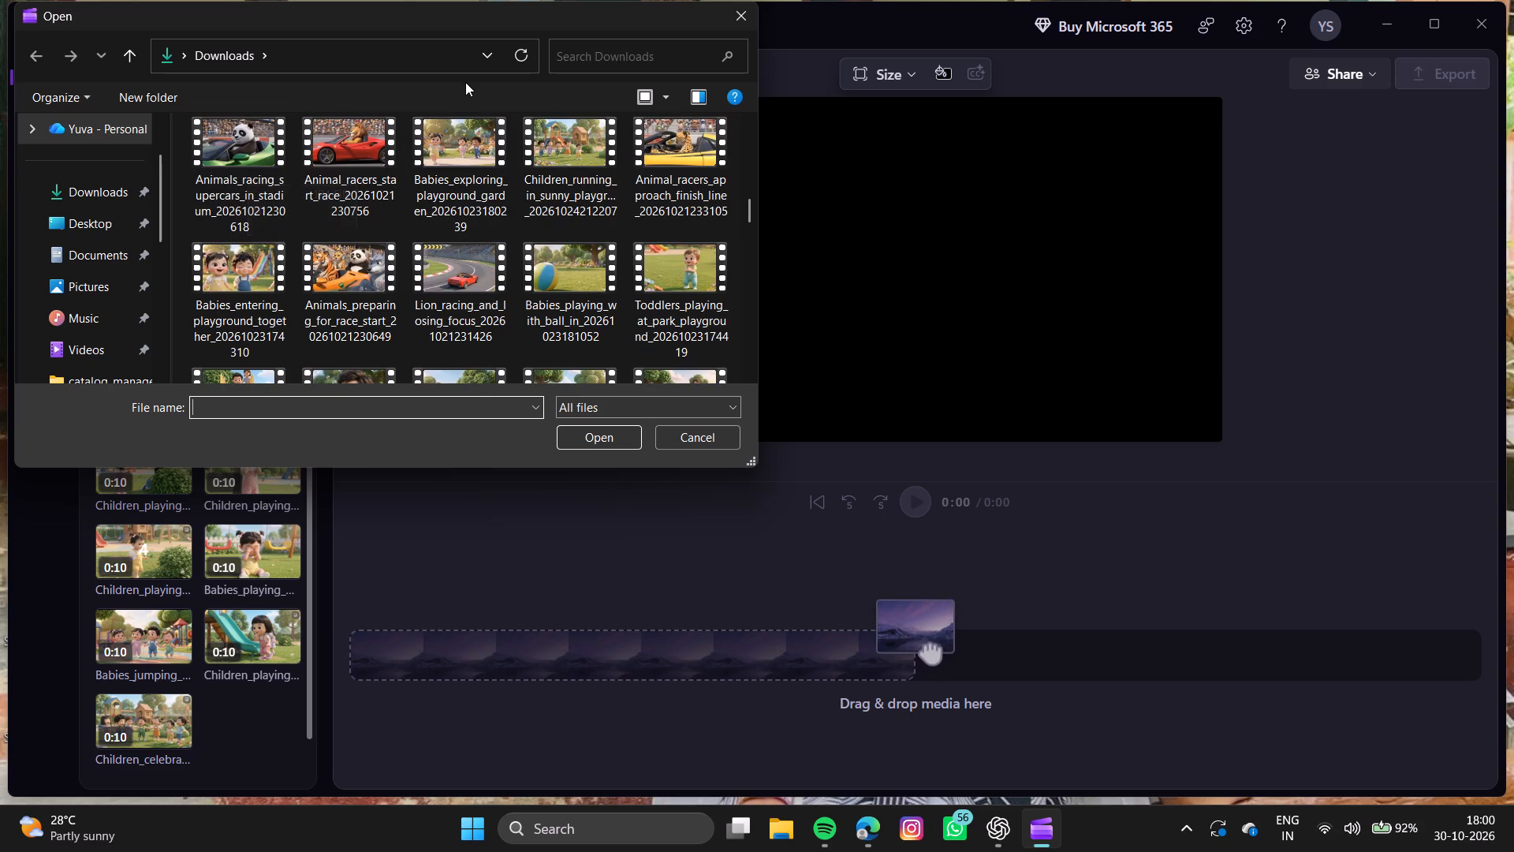
{"action": "double_click", "coordinate": [576, 166]}
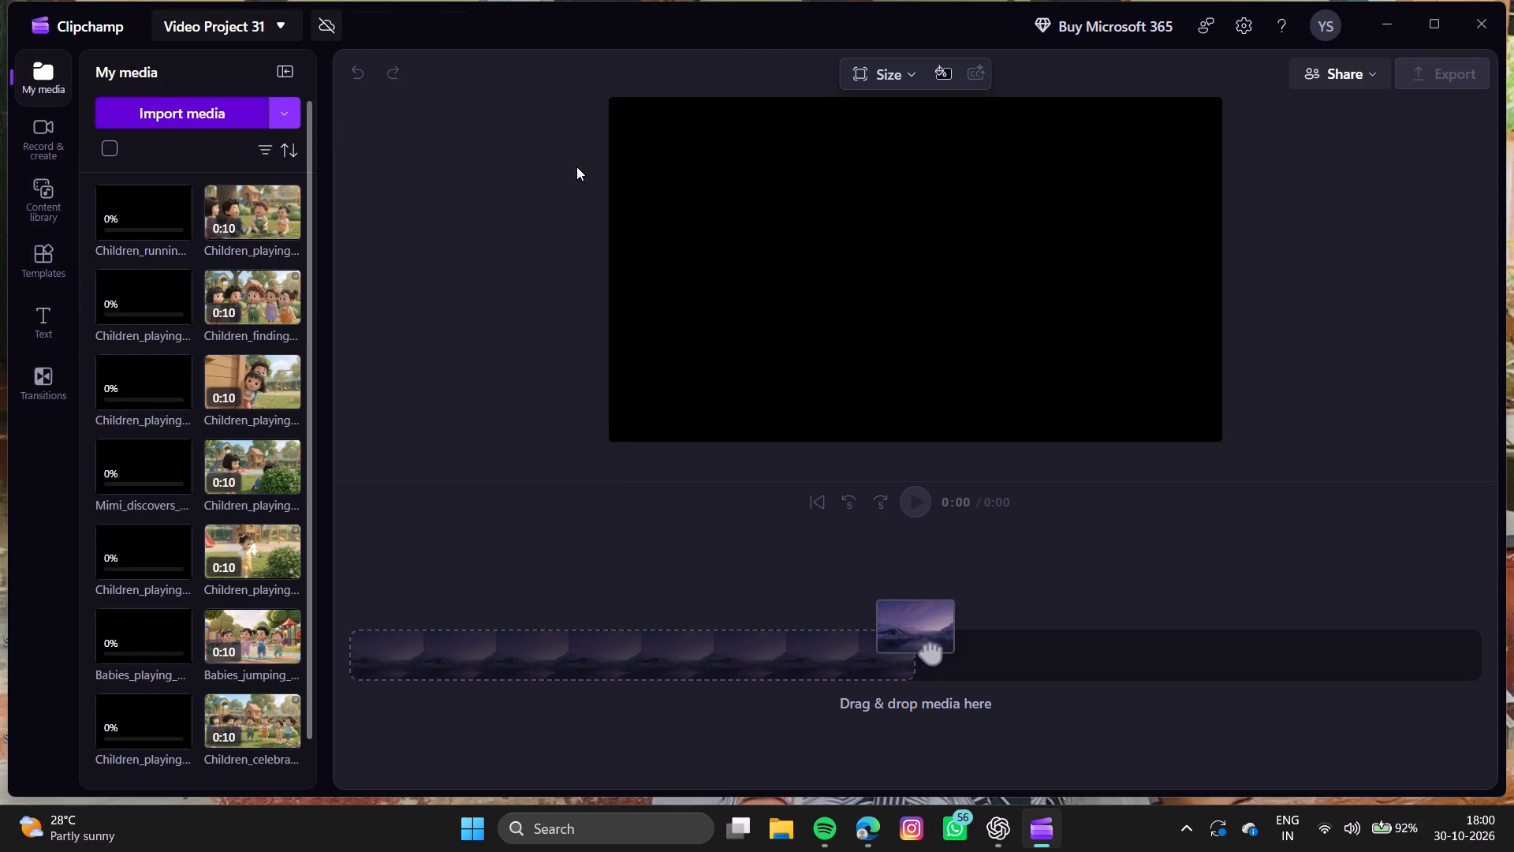
Look through the Downloads folder again for further playground clips to import.
{"action": "left_click", "coordinate": [166, 119]}
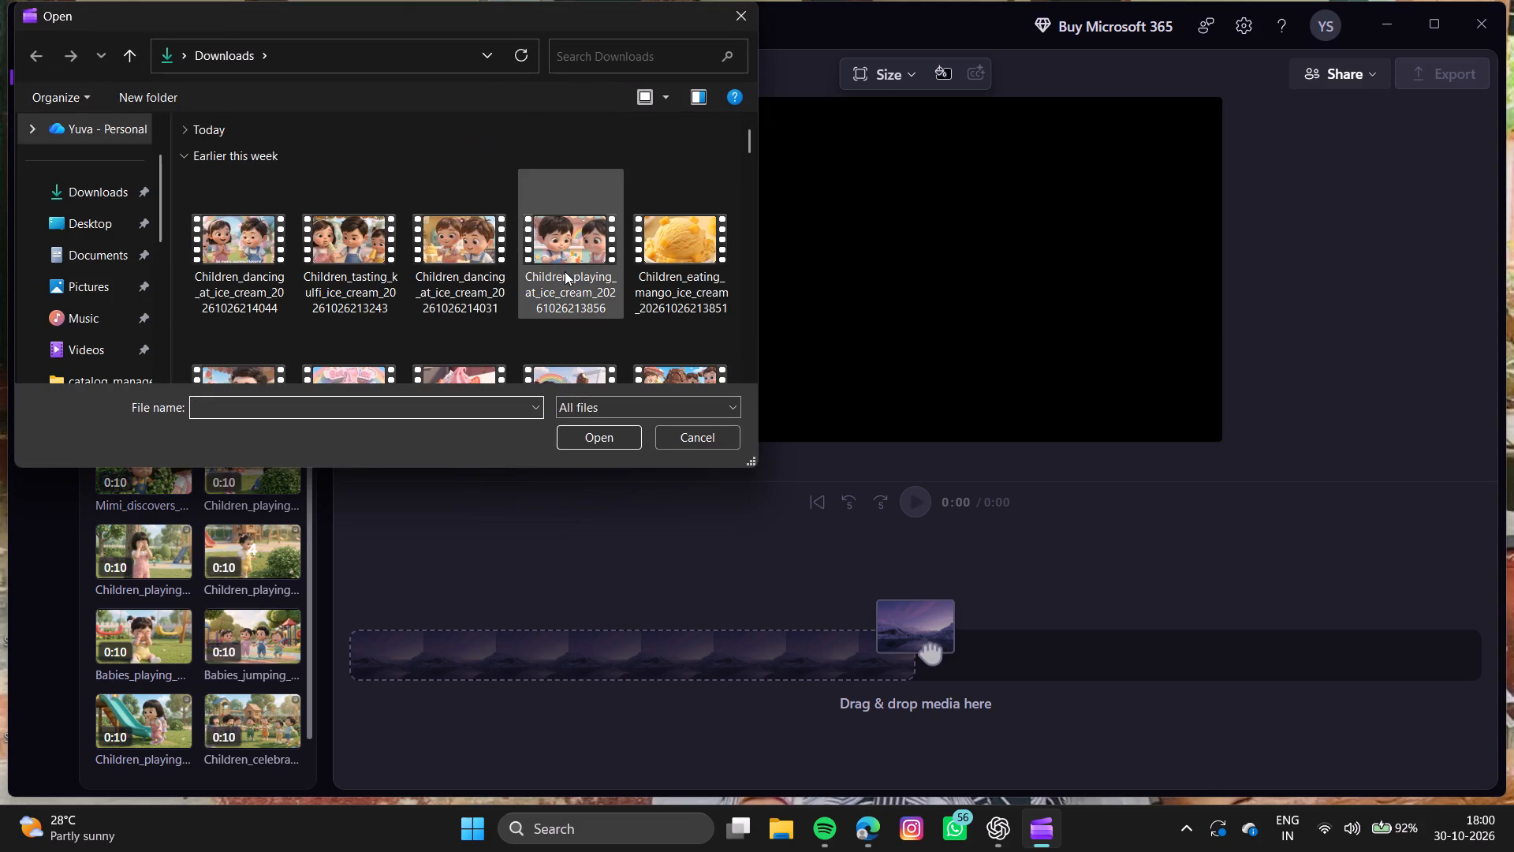
{"action": "scroll", "coordinate": [565, 271], "scroll_direction": "down", "scroll_amount": 2}
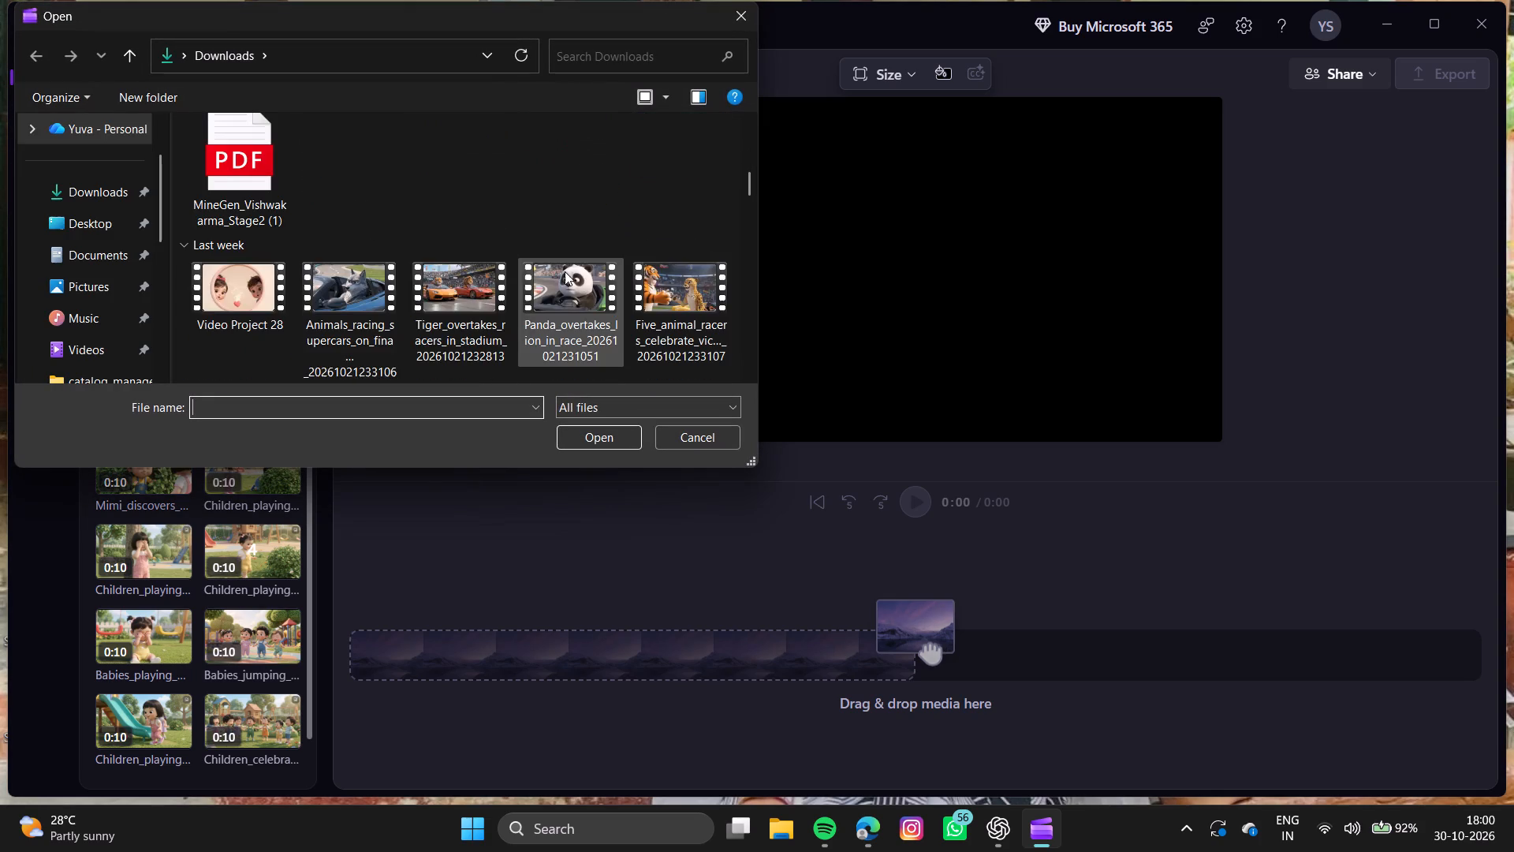
{"action": "scroll", "coordinate": [565, 271], "scroll_direction": "down", "scroll_amount": 2}
{"action": "scroll", "coordinate": [565, 271], "scroll_direction": "up", "scroll_amount": 1}
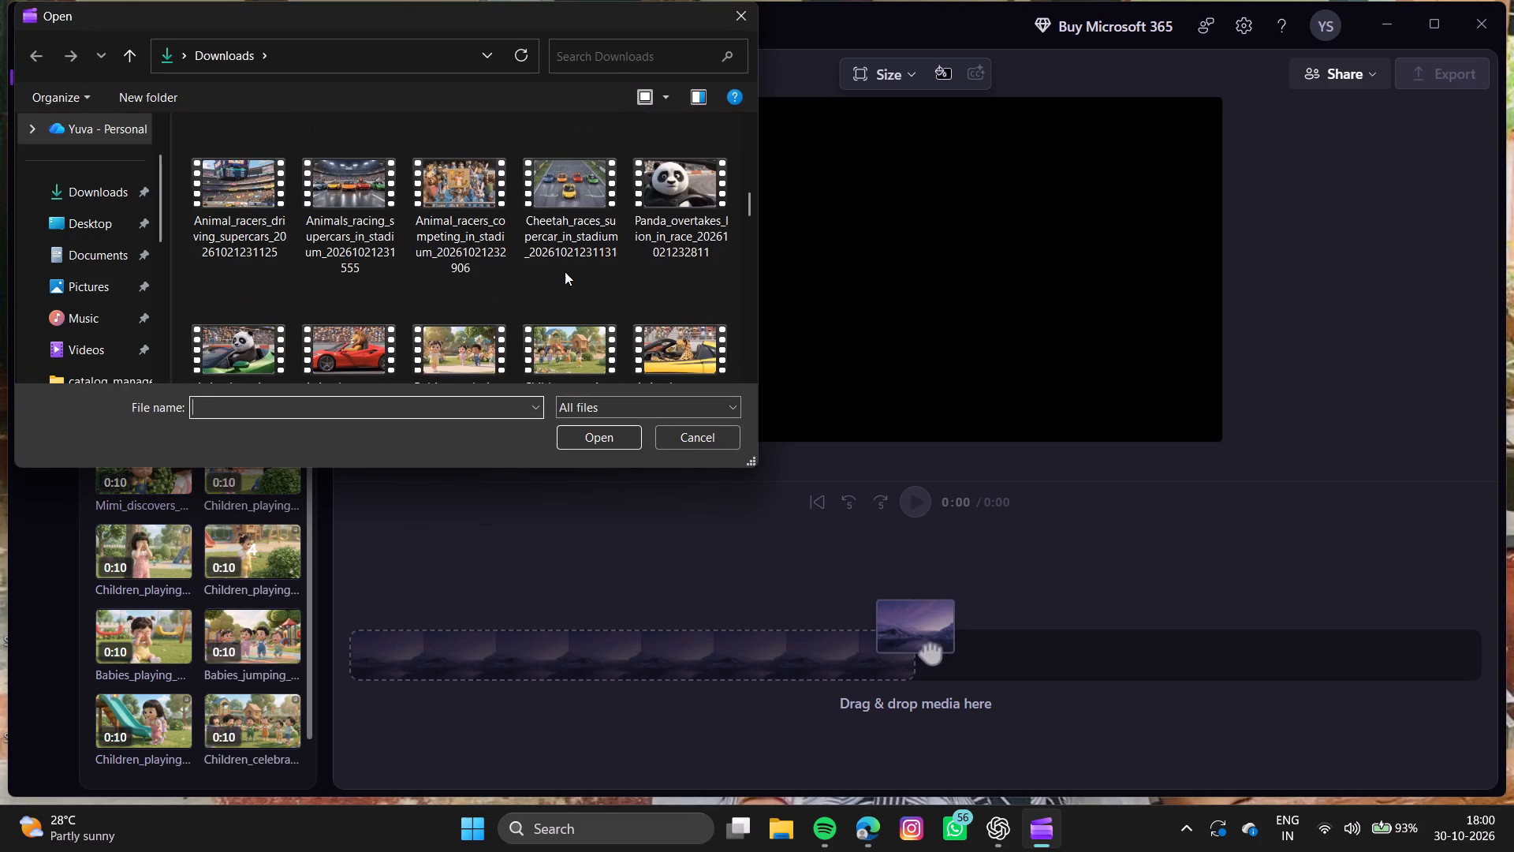
{"action": "scroll", "coordinate": [565, 271], "scroll_direction": "up", "scroll_amount": 1}
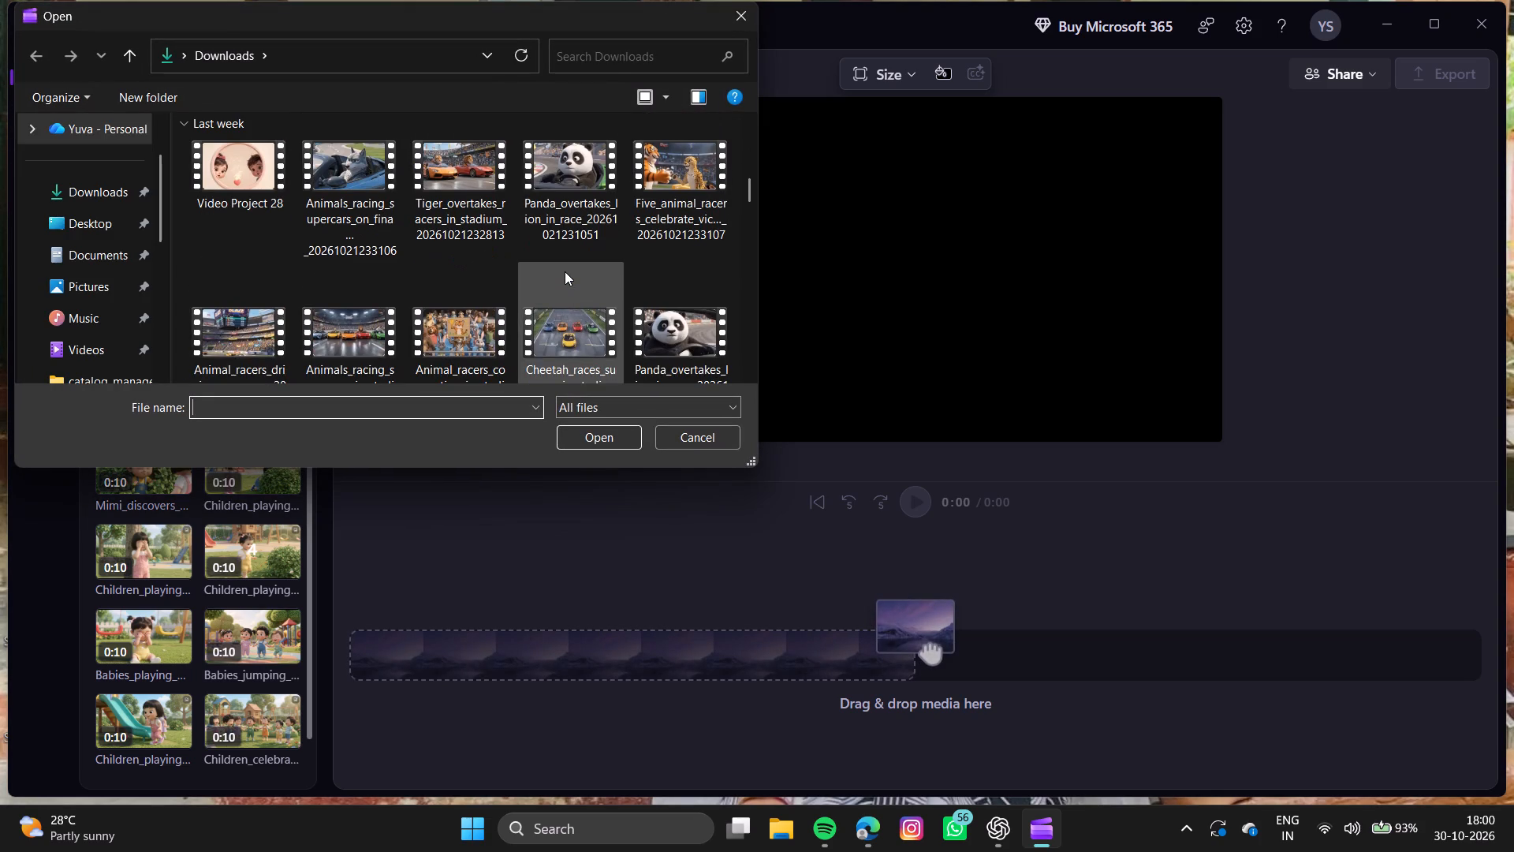
{"action": "scroll", "coordinate": [565, 271], "scroll_direction": "up", "scroll_amount": 1}
{"action": "left_click", "coordinate": [741, 25]}
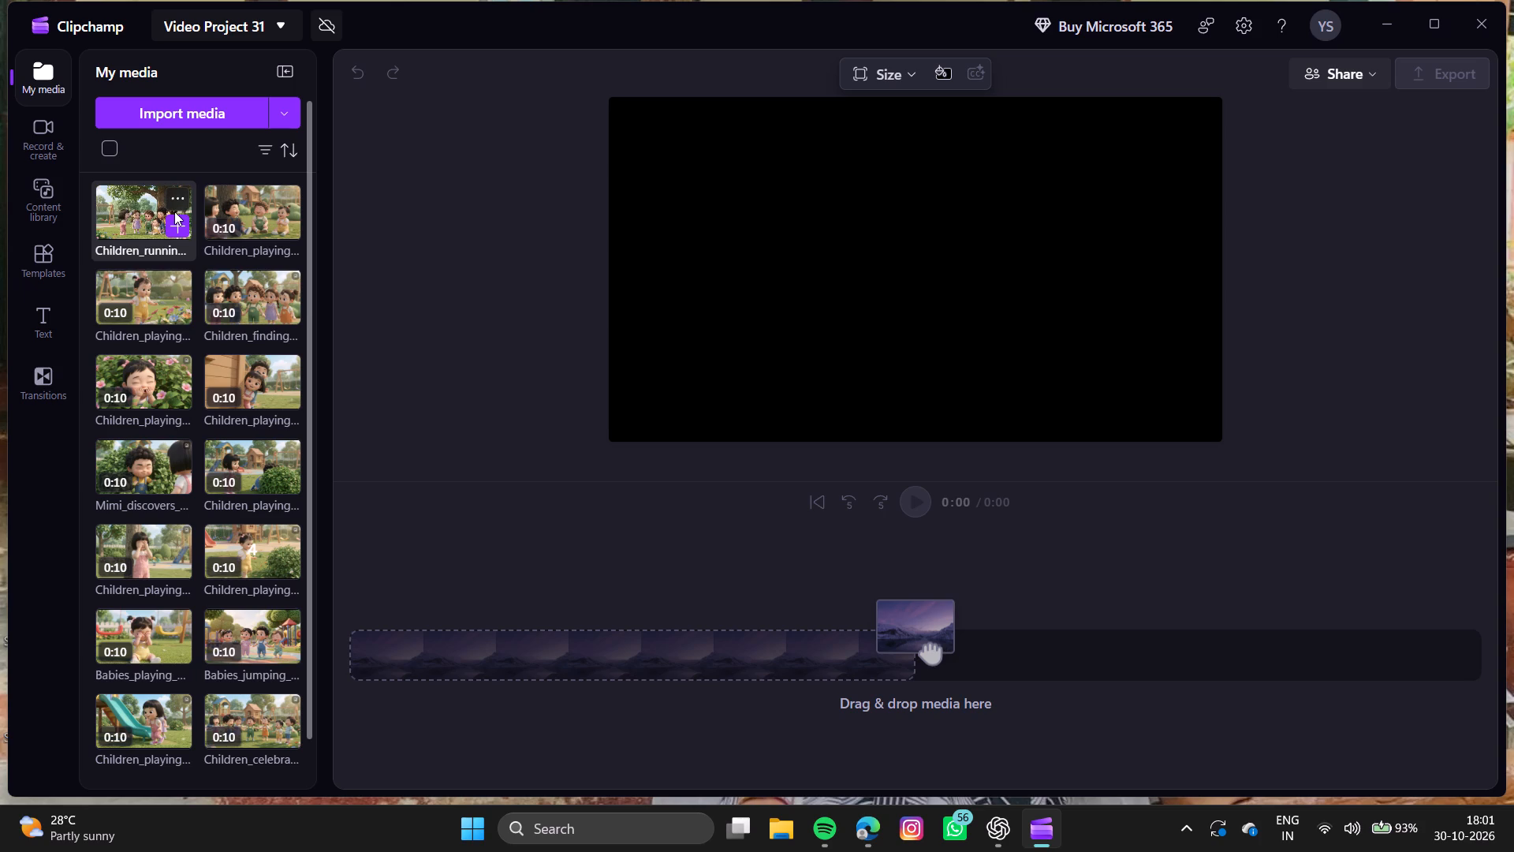
{"action": "left_click", "coordinate": [178, 221]}
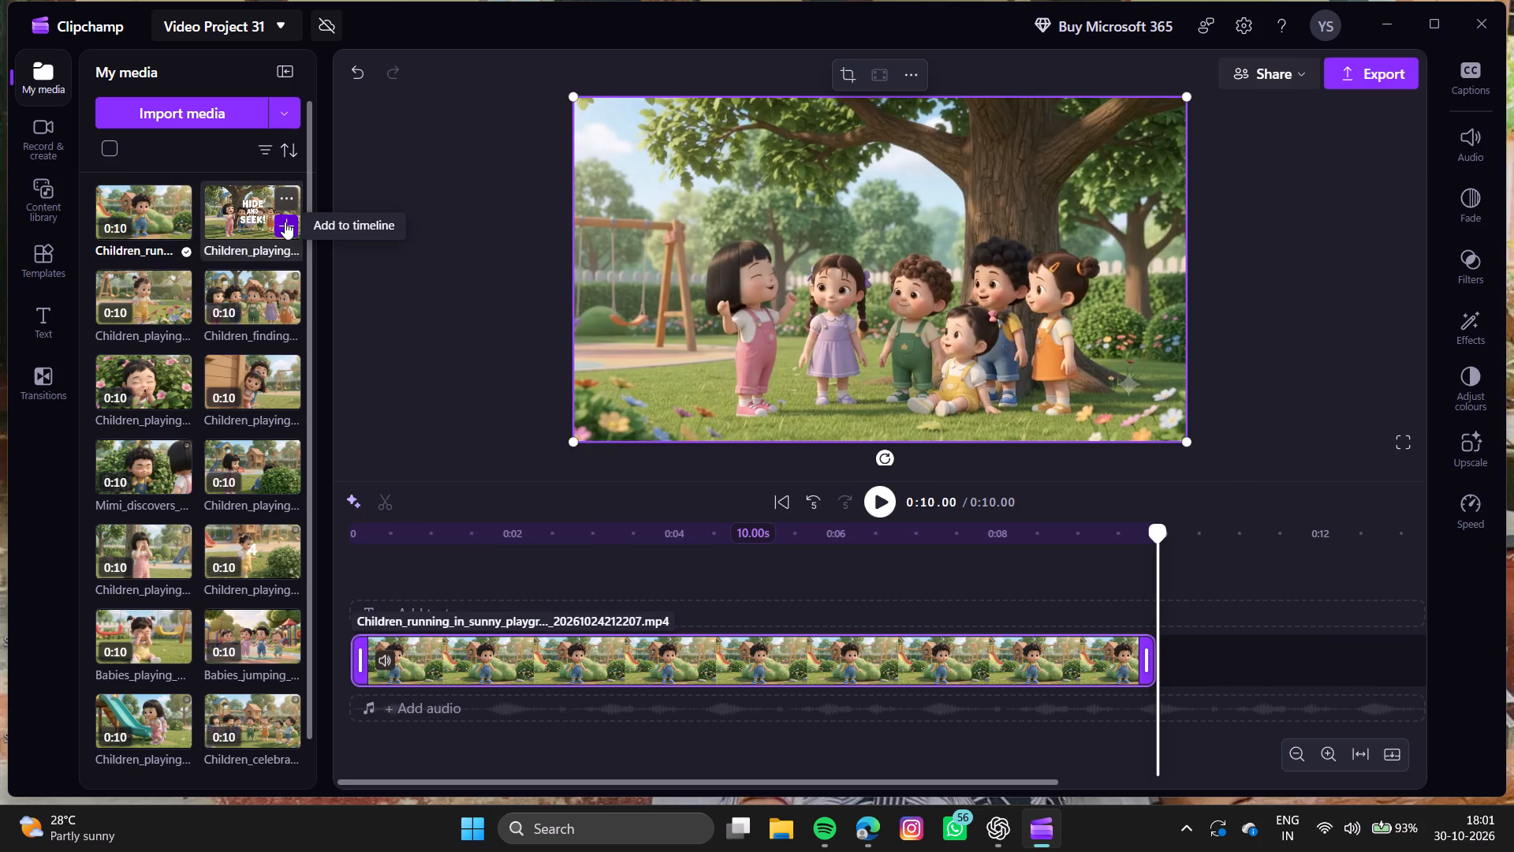
{"action": "left_click", "coordinate": [285, 222]}
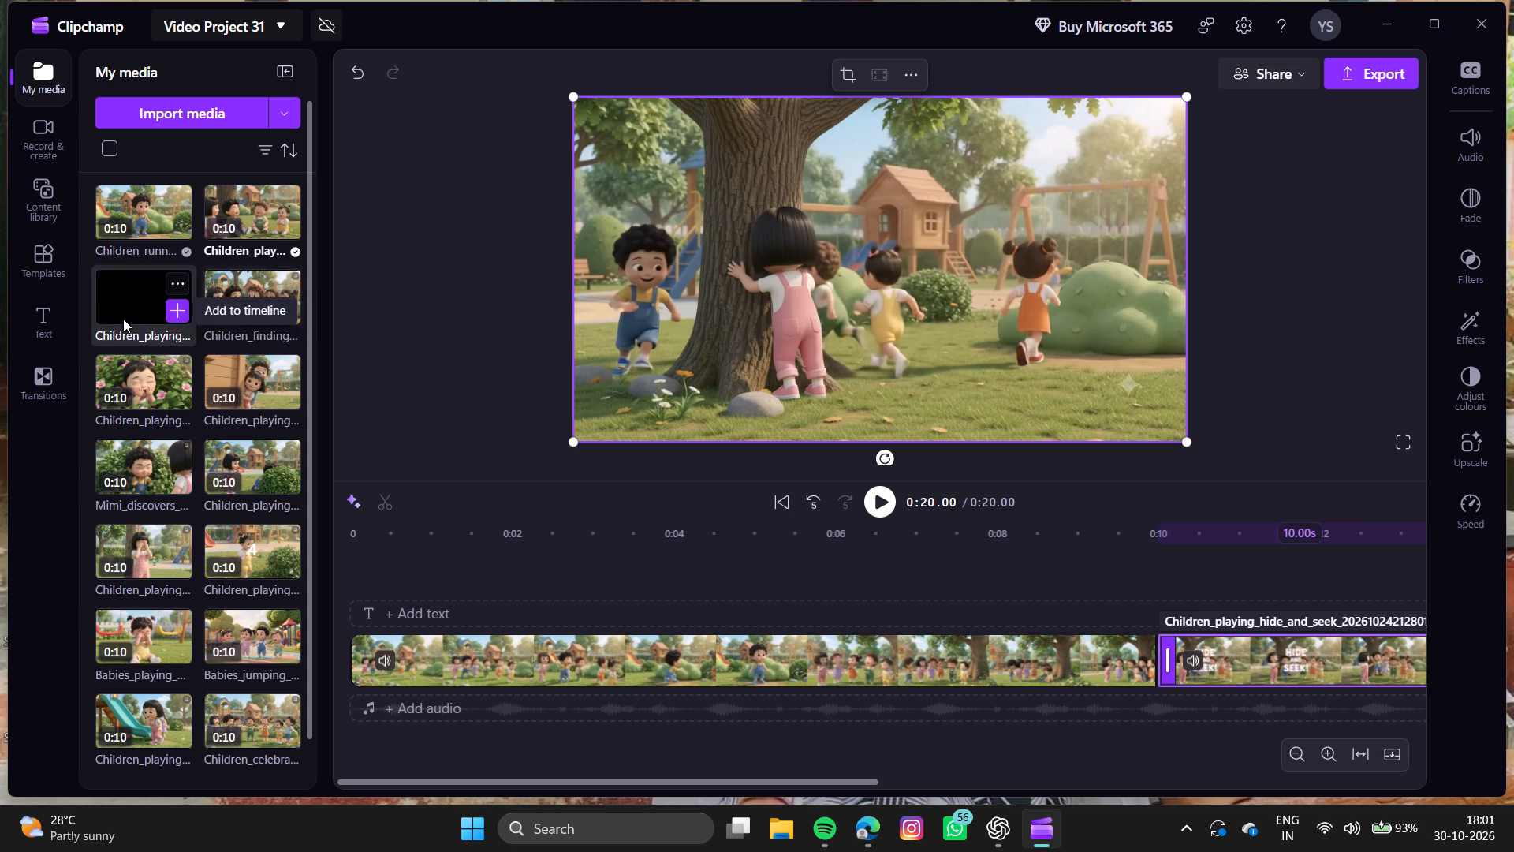
{"action": "left_click", "coordinate": [181, 307]}
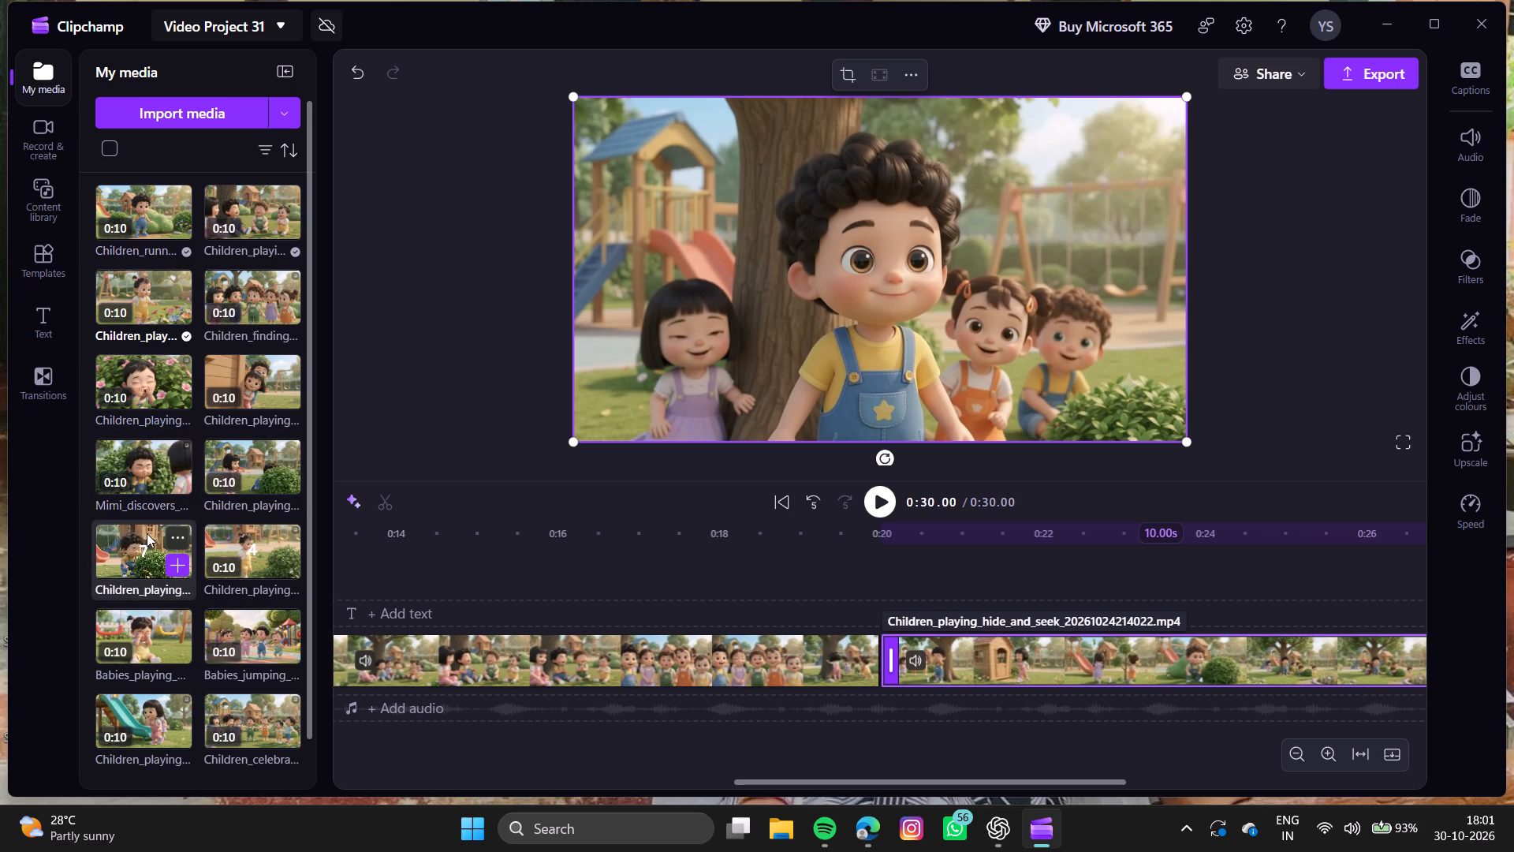
{"action": "left_click", "coordinate": [180, 564]}
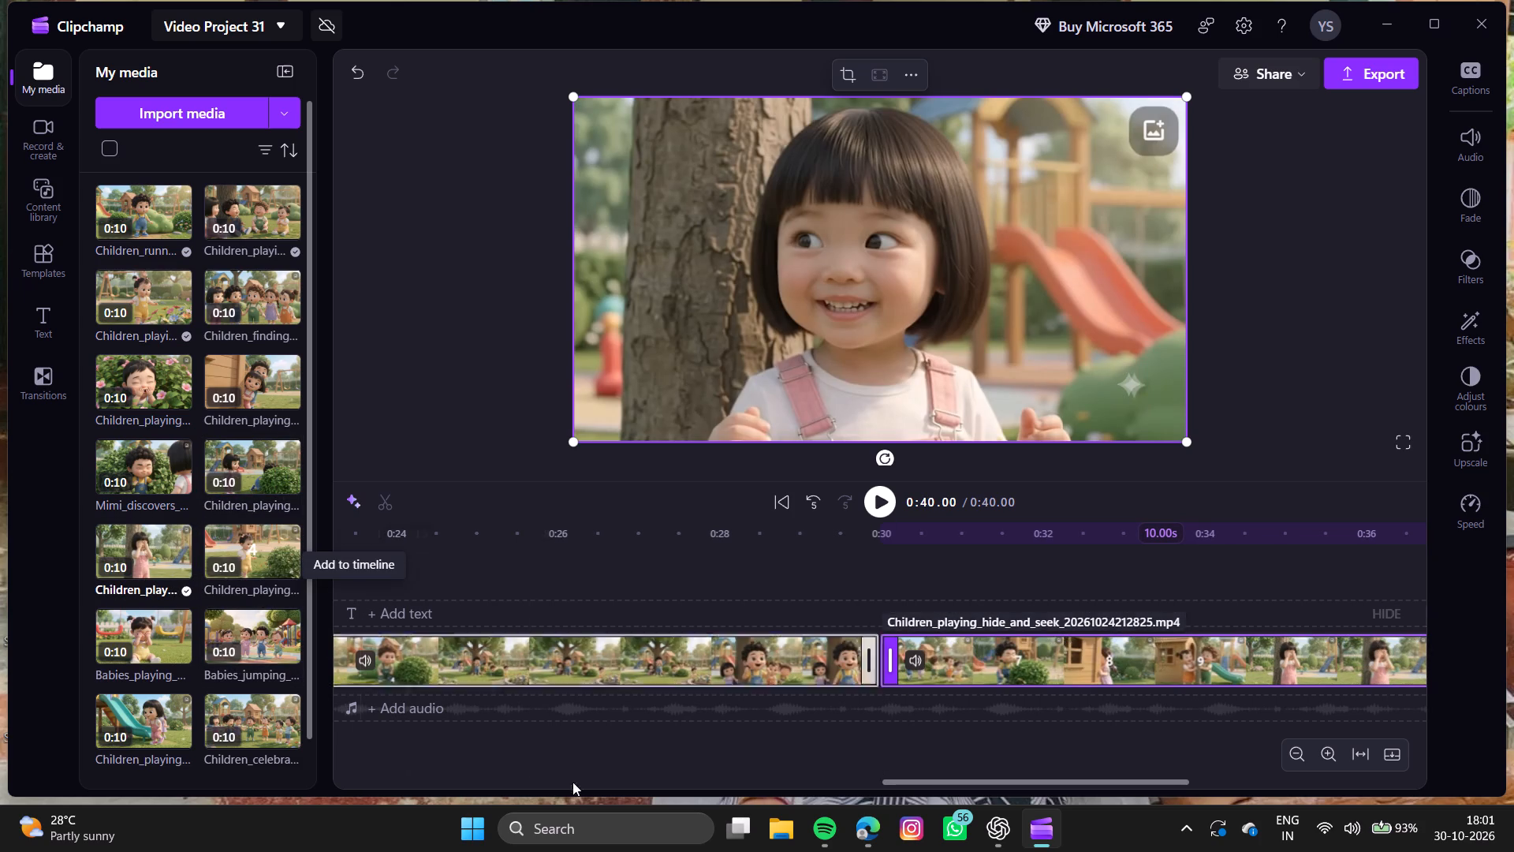
{"action": "left_click", "coordinate": [786, 576]}
{"action": "scroll", "coordinate": [786, 576], "scroll_direction": "right", "scroll_amount": 2}
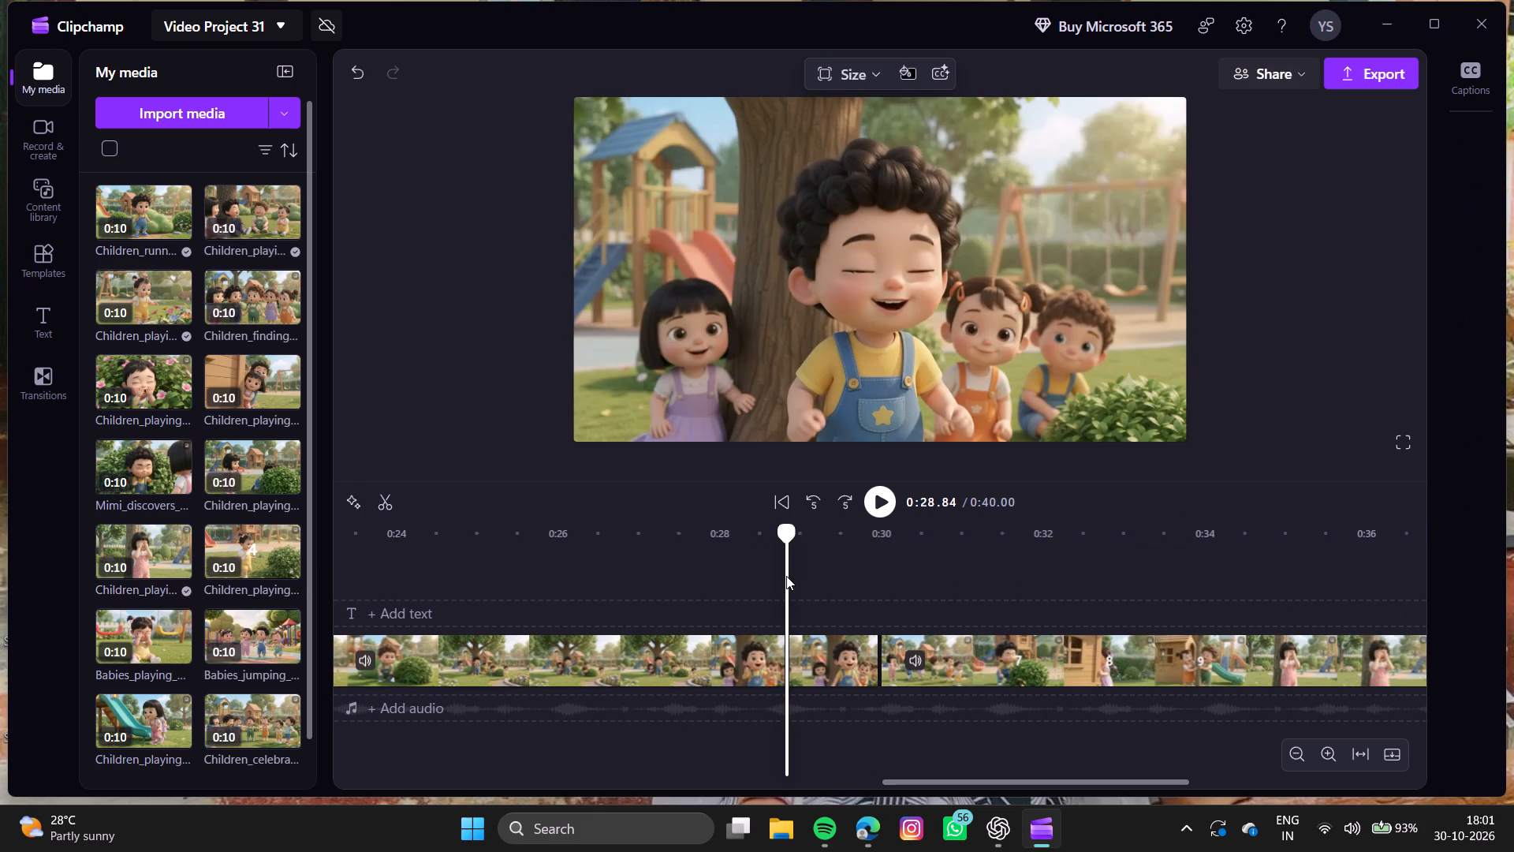
{"action": "scroll", "coordinate": [551, 570], "scroll_direction": "right", "scroll_amount": 1}
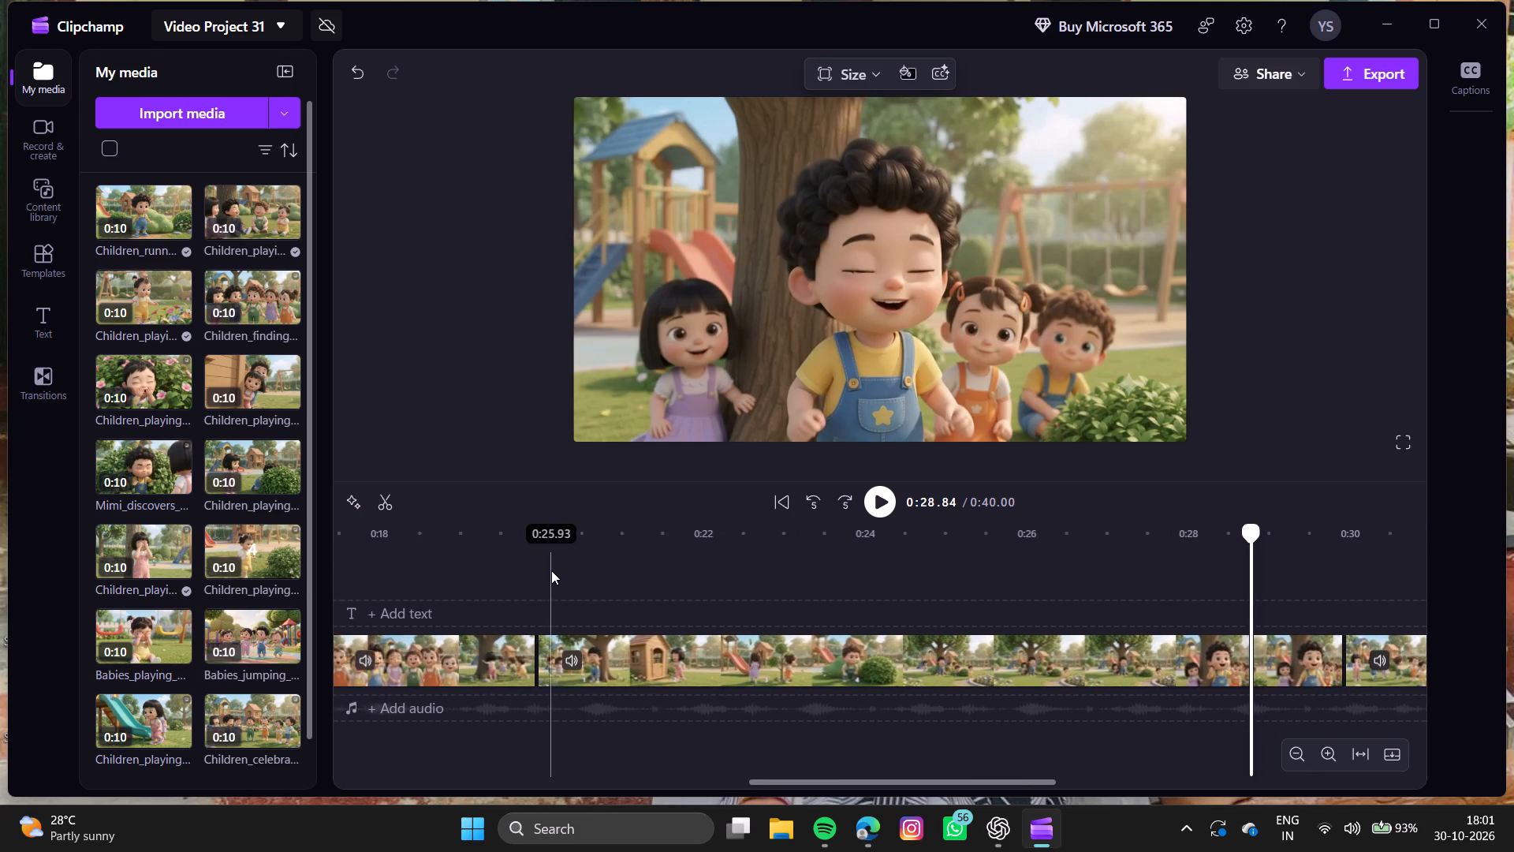
{"action": "scroll", "coordinate": [551, 570], "scroll_direction": "right", "scroll_amount": 1}
{"action": "left_click", "coordinate": [551, 570]}
{"action": "left_click", "coordinate": [886, 494]}
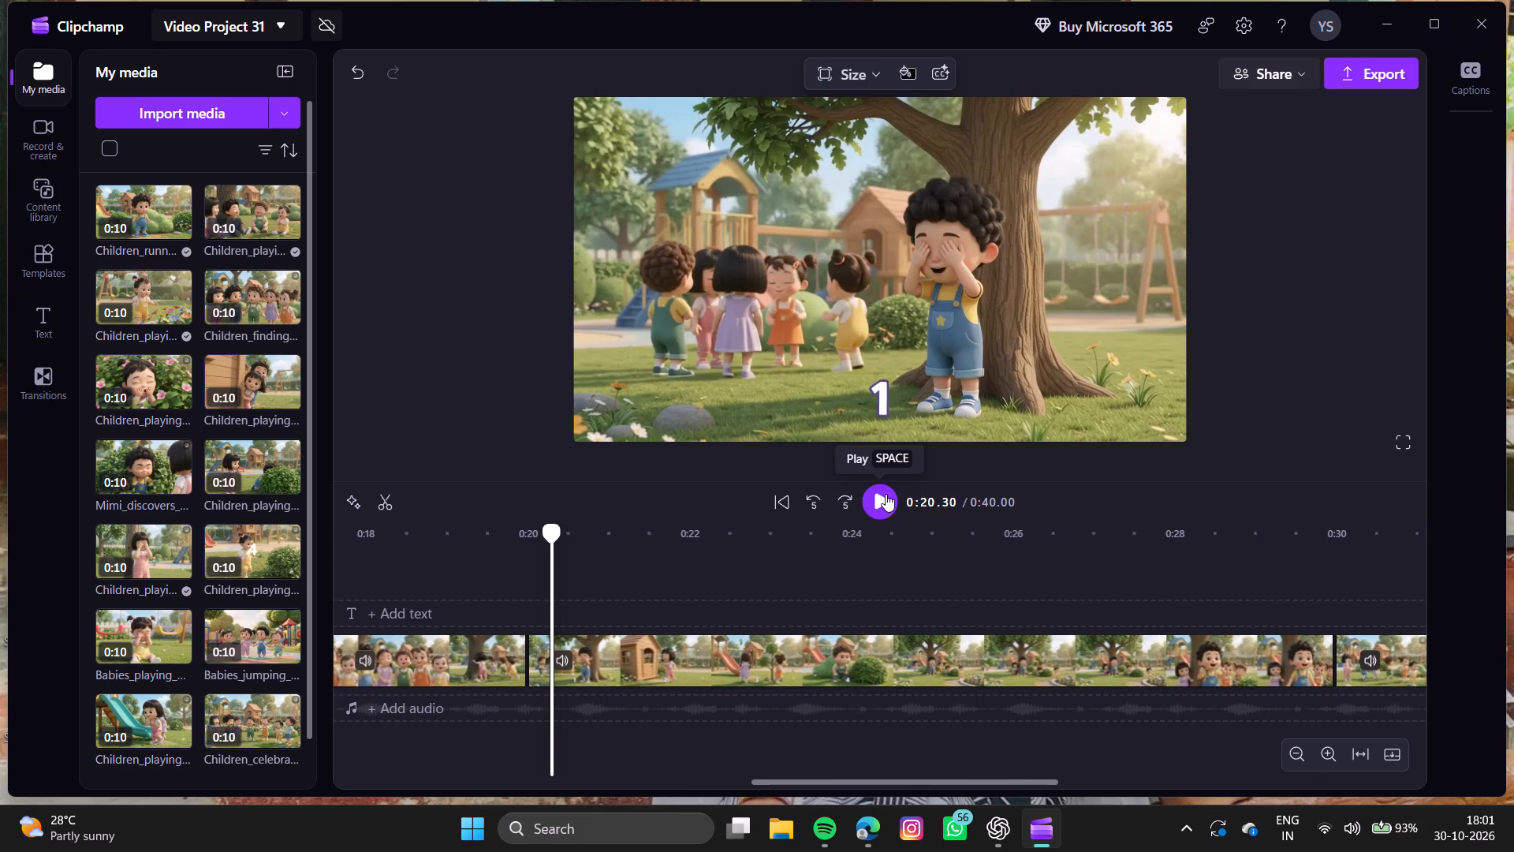
{"action": "left_click", "coordinate": [886, 494]}
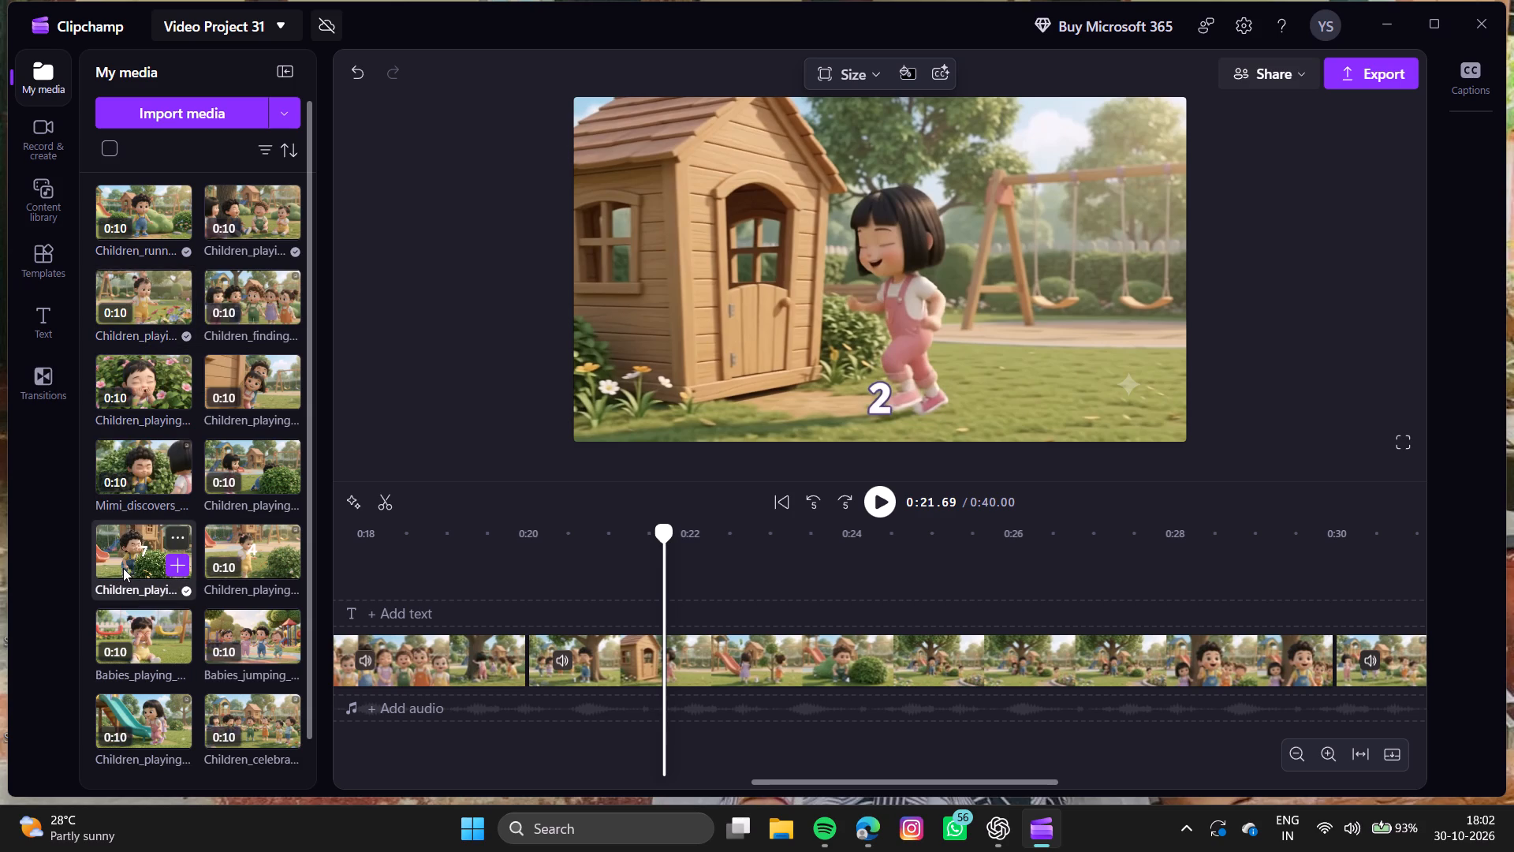
{"action": "left_click", "coordinate": [282, 473]}
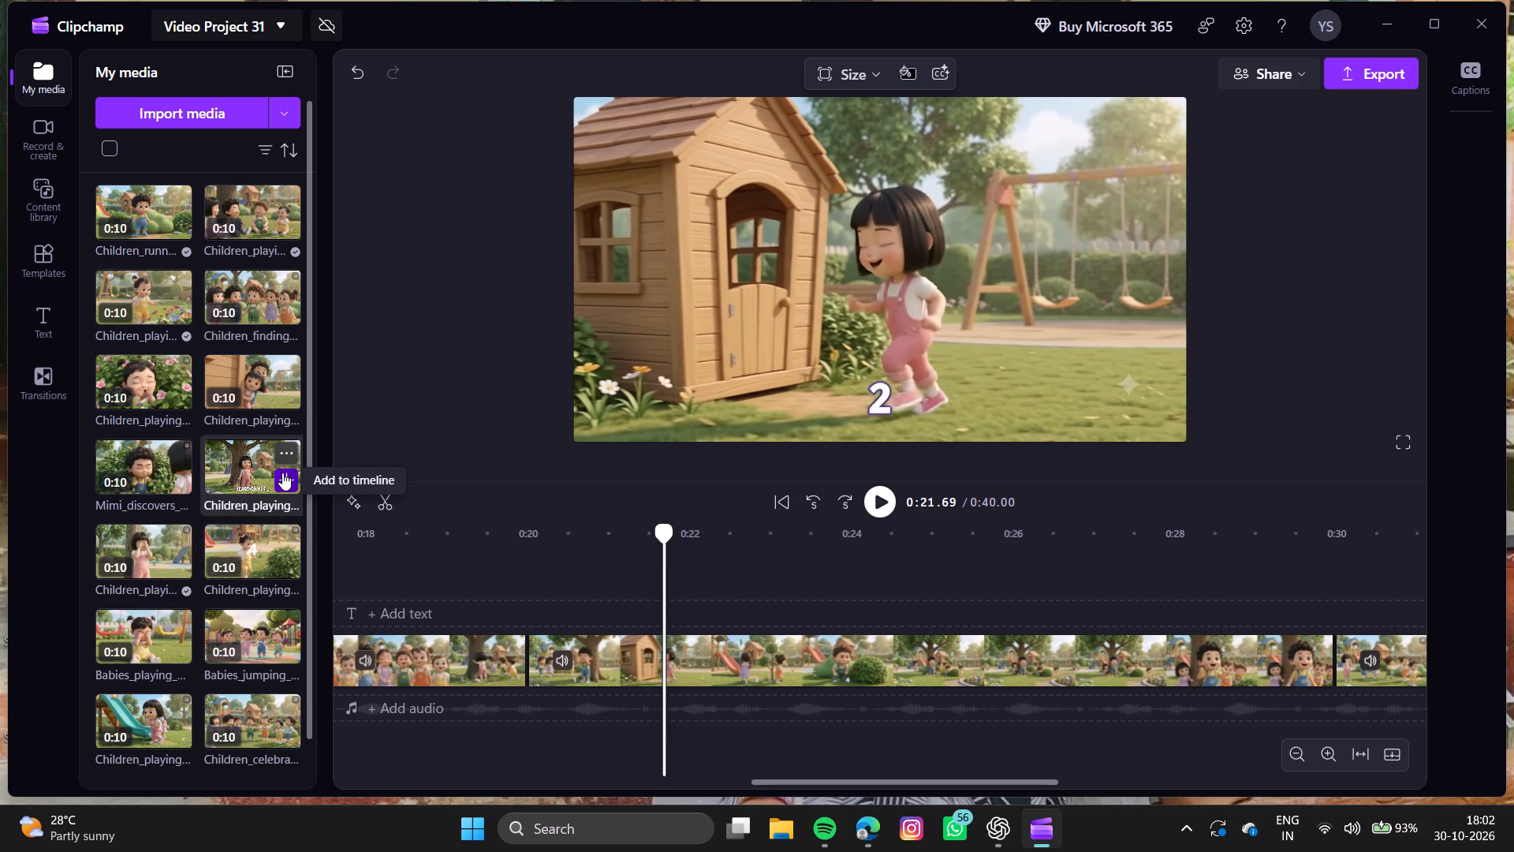
{"action": "left_click", "coordinate": [685, 693]}
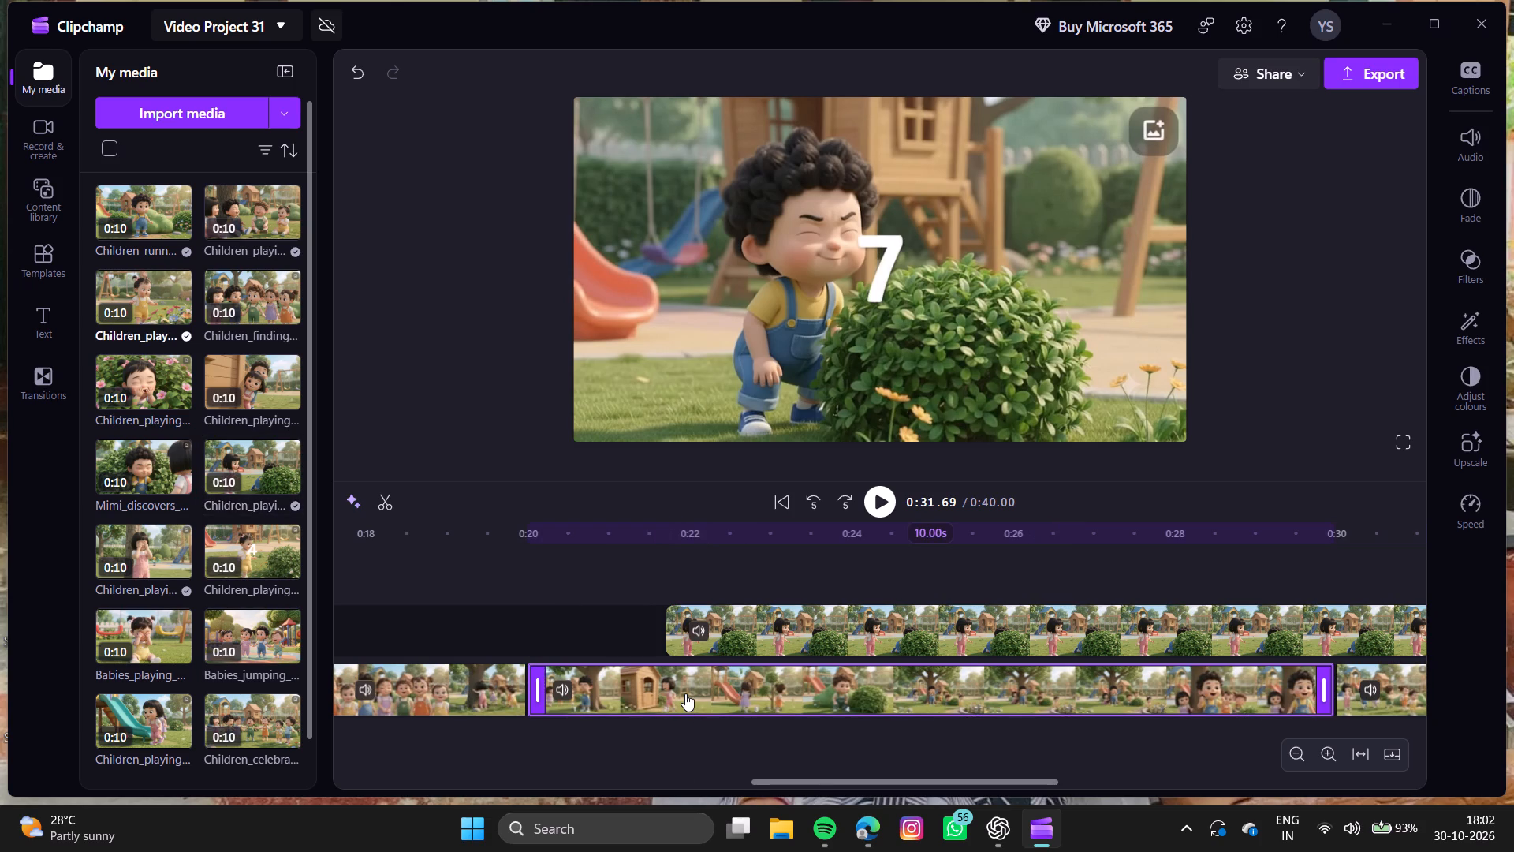
{"action": "key", "text": "BackSpace"}
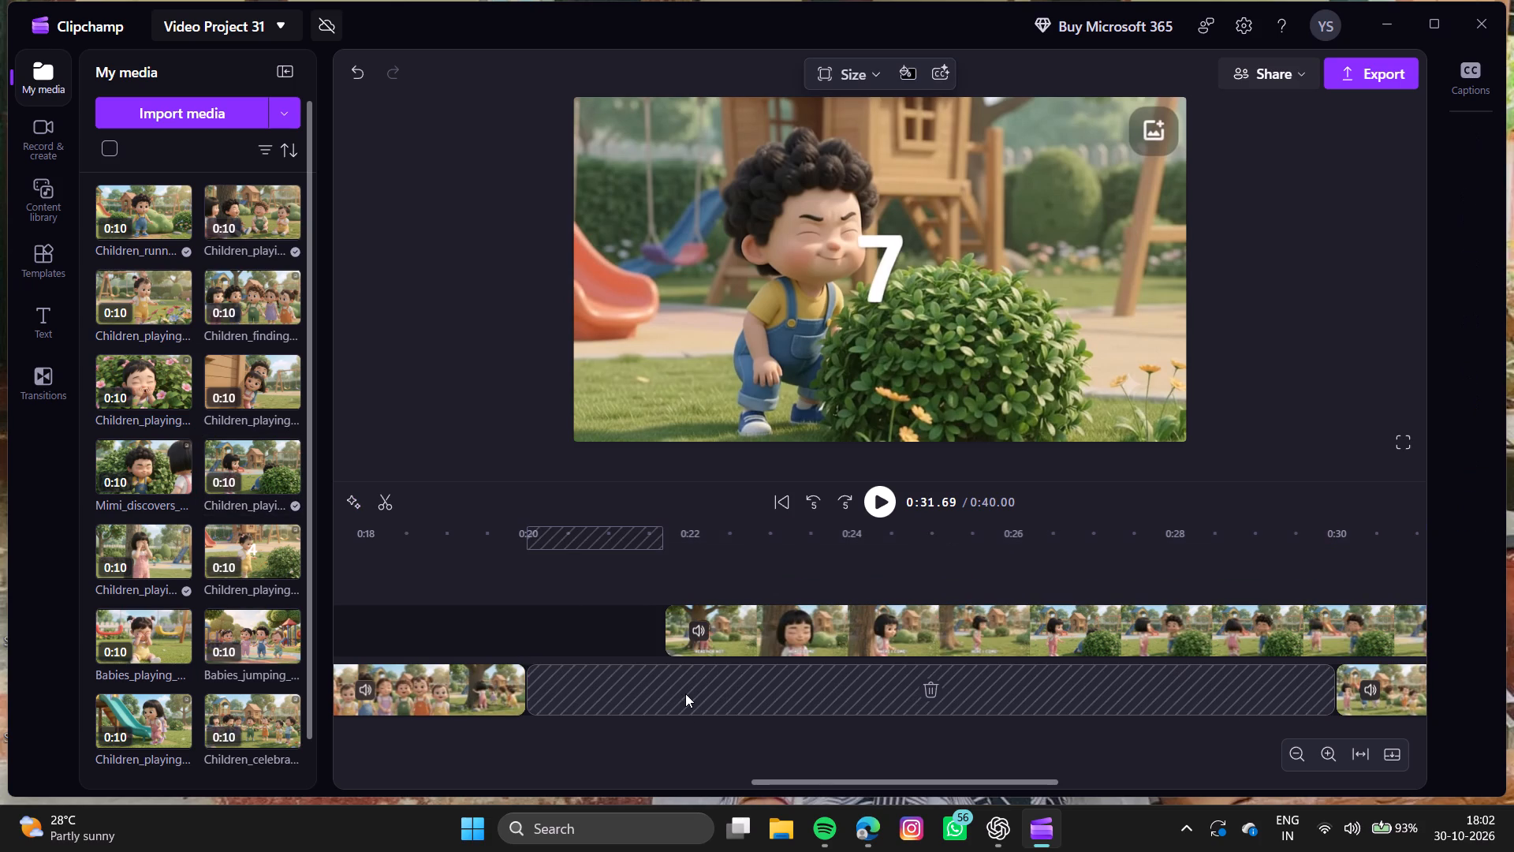
{"action": "left_click_drag", "start_coordinate": [786, 622], "coordinate": [645, 679]}
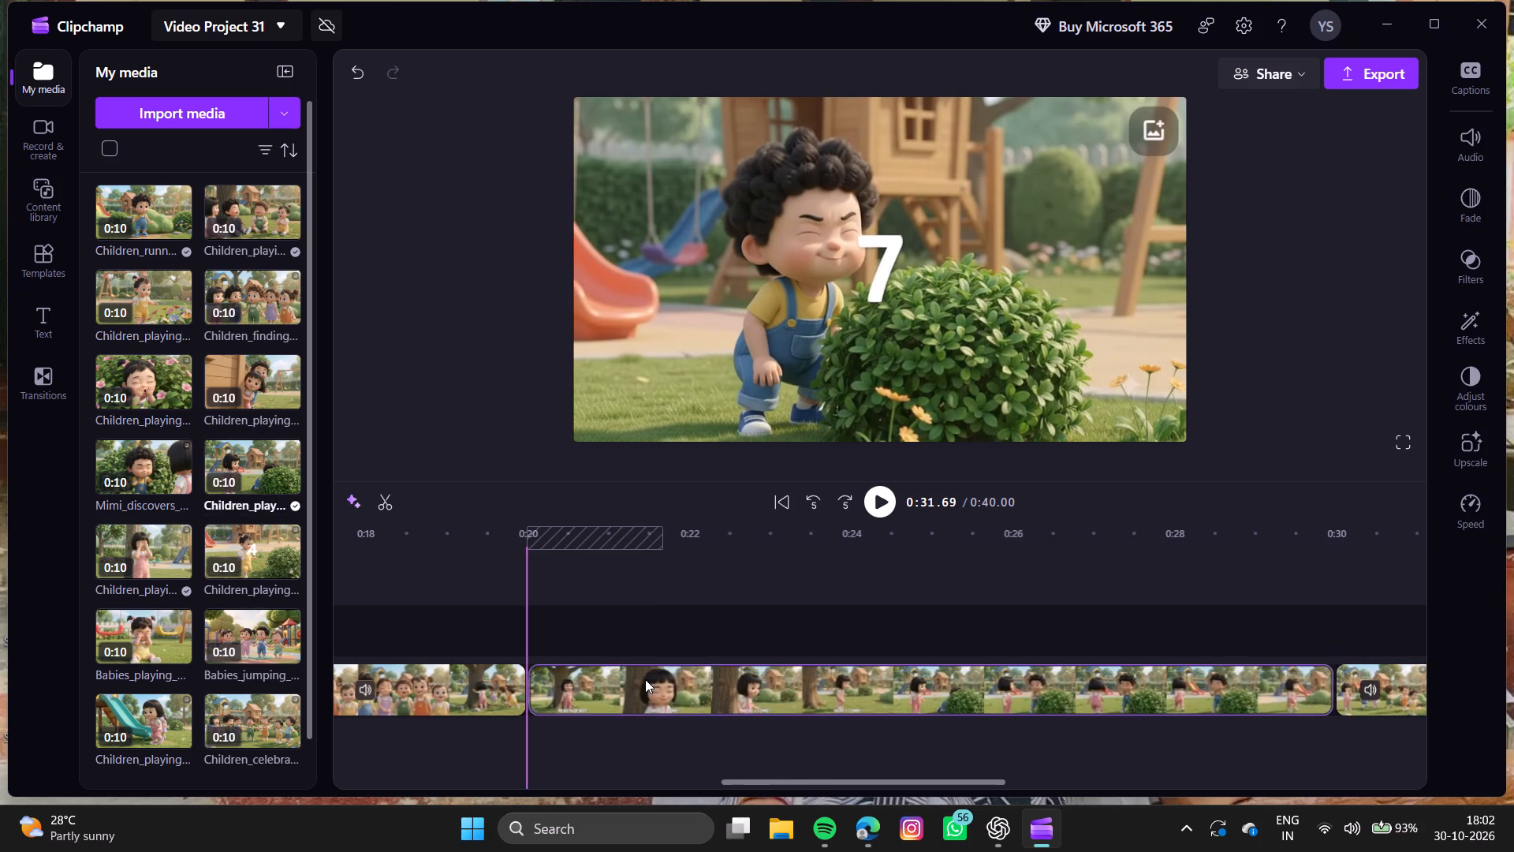
Play back from about 0:19 and insert the clip counting 1 to 5 at 0:30, directly before the clip counting 7 to 9.
{"action": "left_click", "coordinate": [457, 592]}
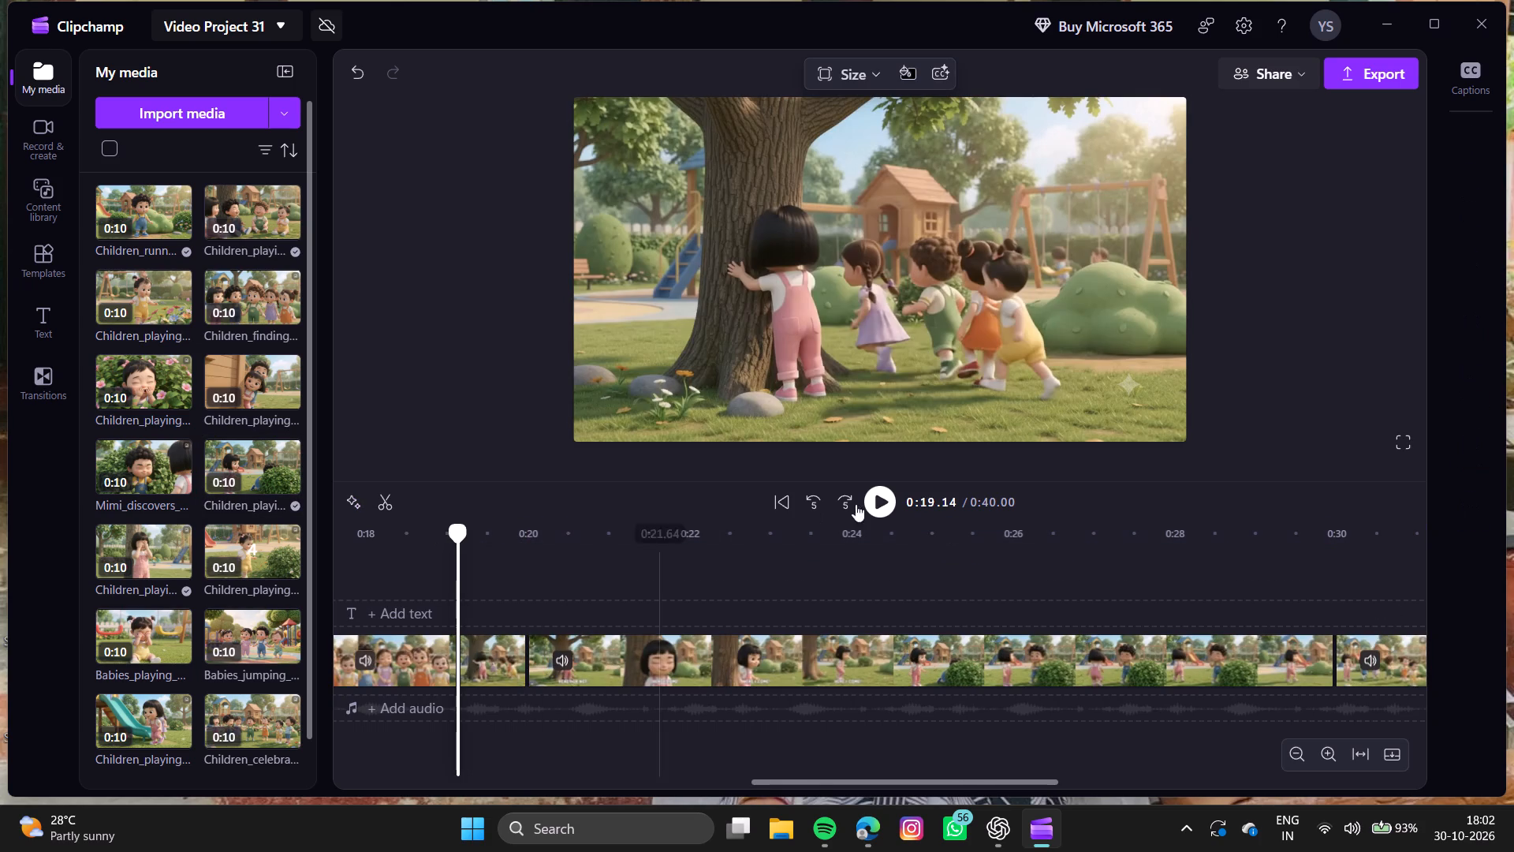
{"action": "left_click", "coordinate": [871, 496]}
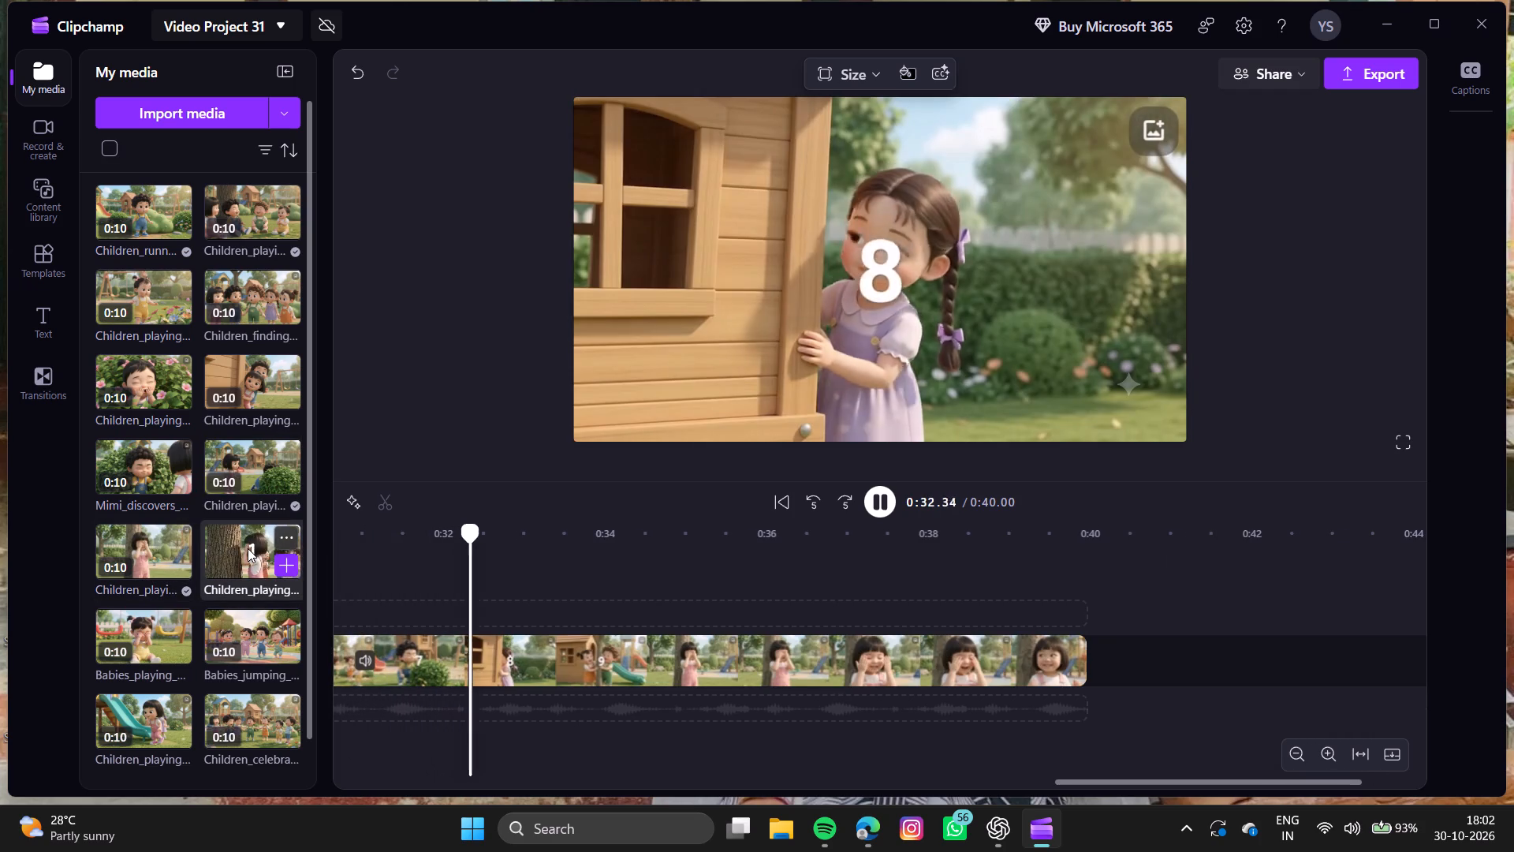
{"action": "left_click", "coordinate": [284, 558]}
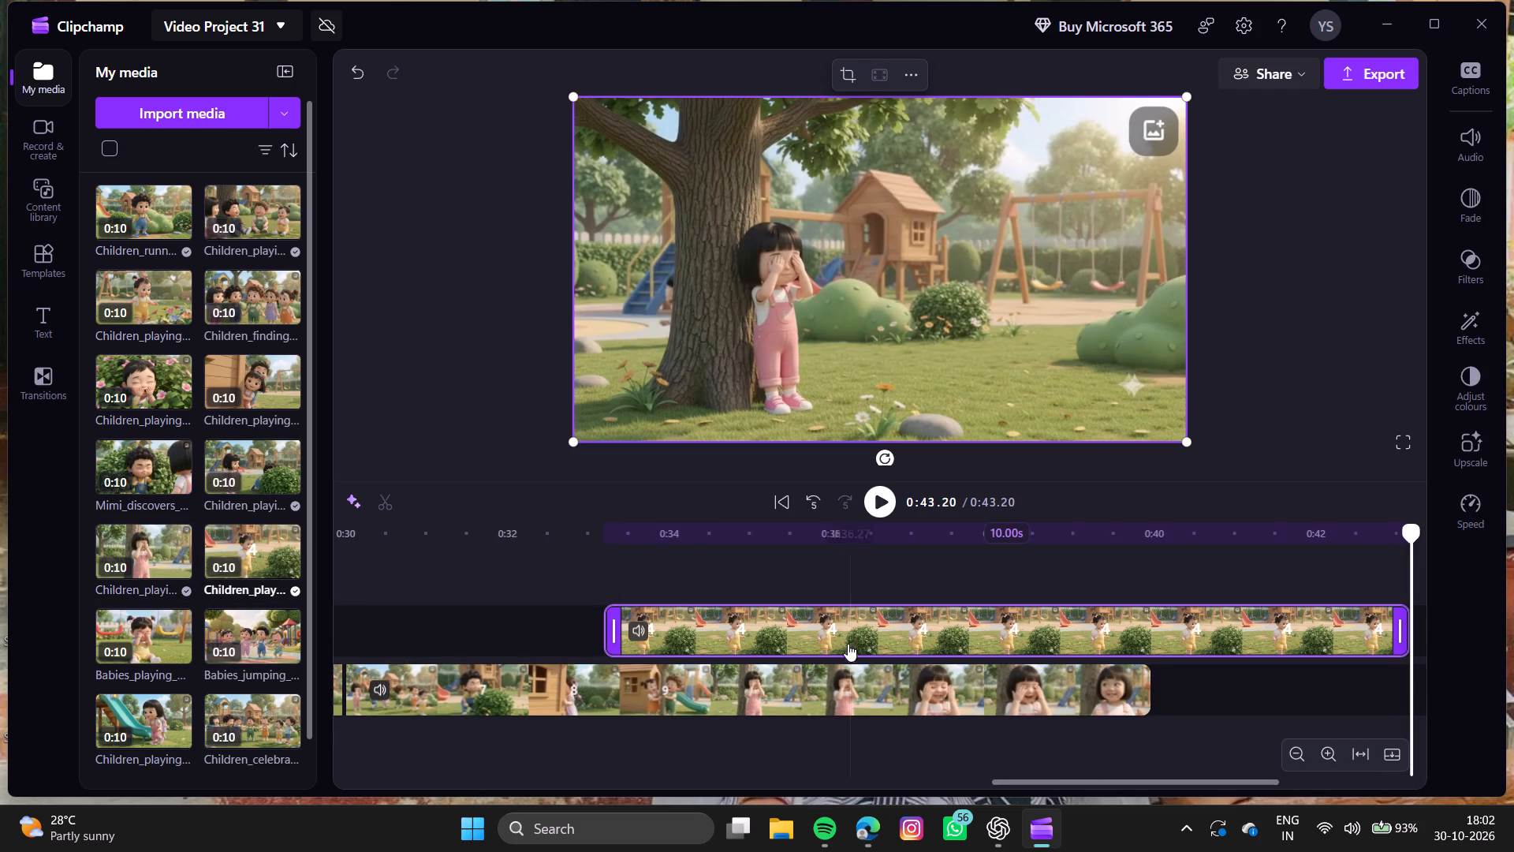
{"action": "left_click_drag", "start_coordinate": [848, 631], "coordinate": [597, 701]}
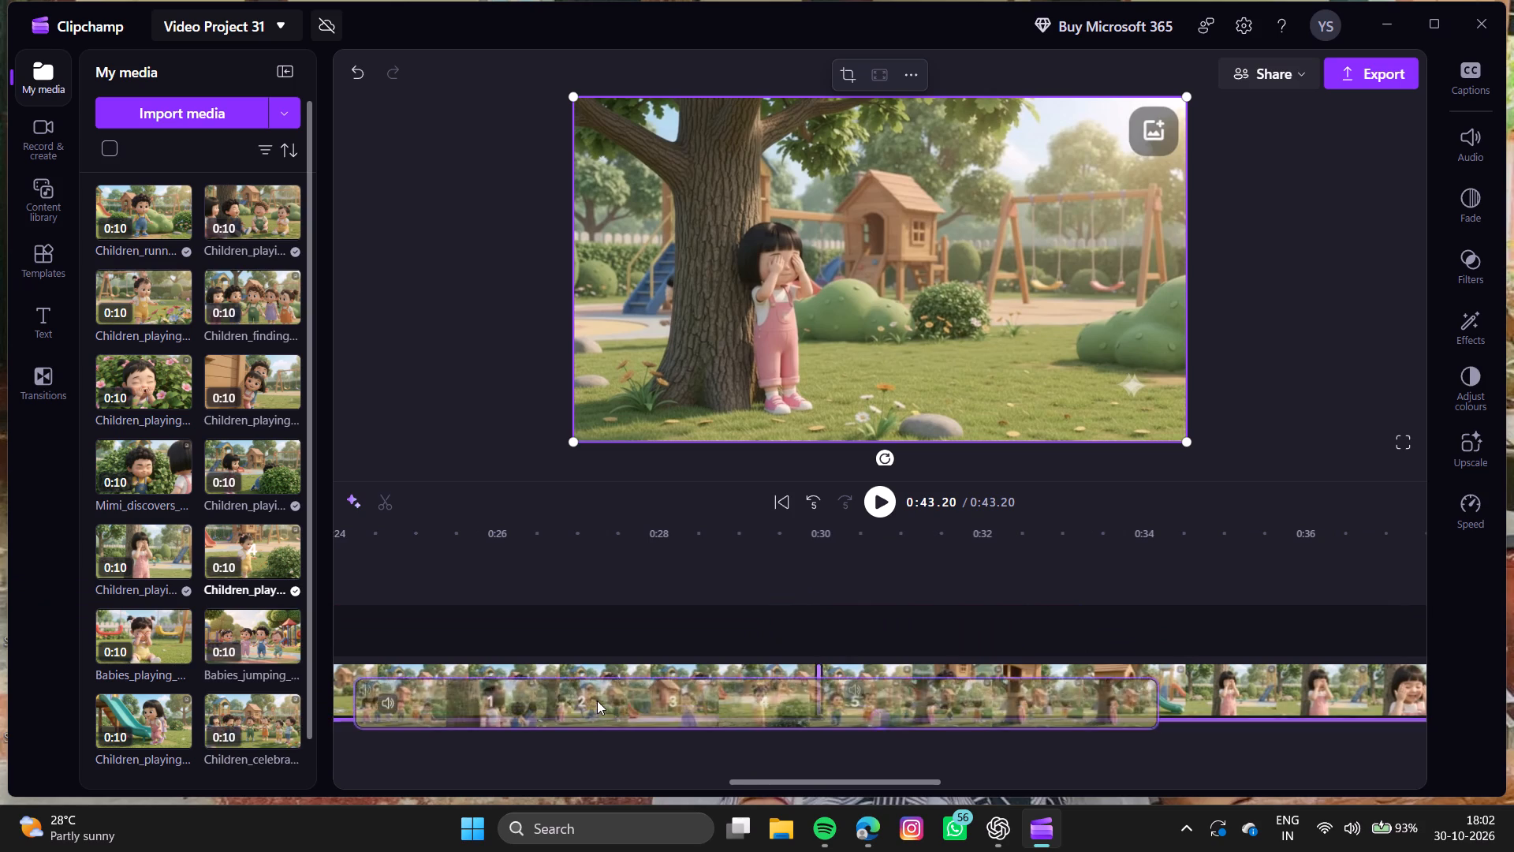
{"action": "left_click_drag", "start_coordinate": [597, 701], "coordinate": [403, 690]}
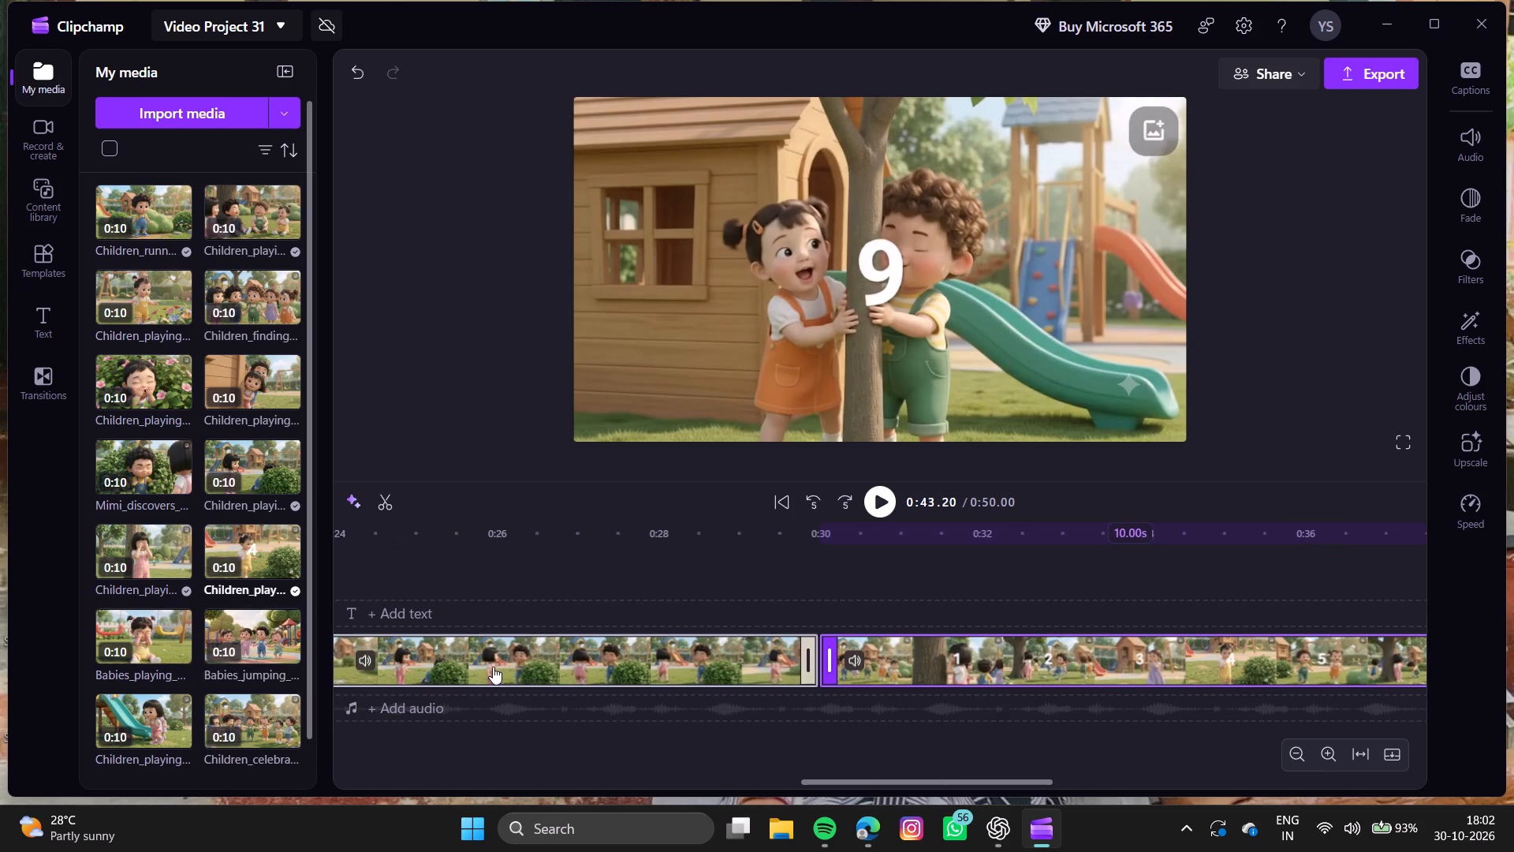
{"action": "scroll", "coordinate": [497, 667], "scroll_direction": "right", "scroll_amount": 2}
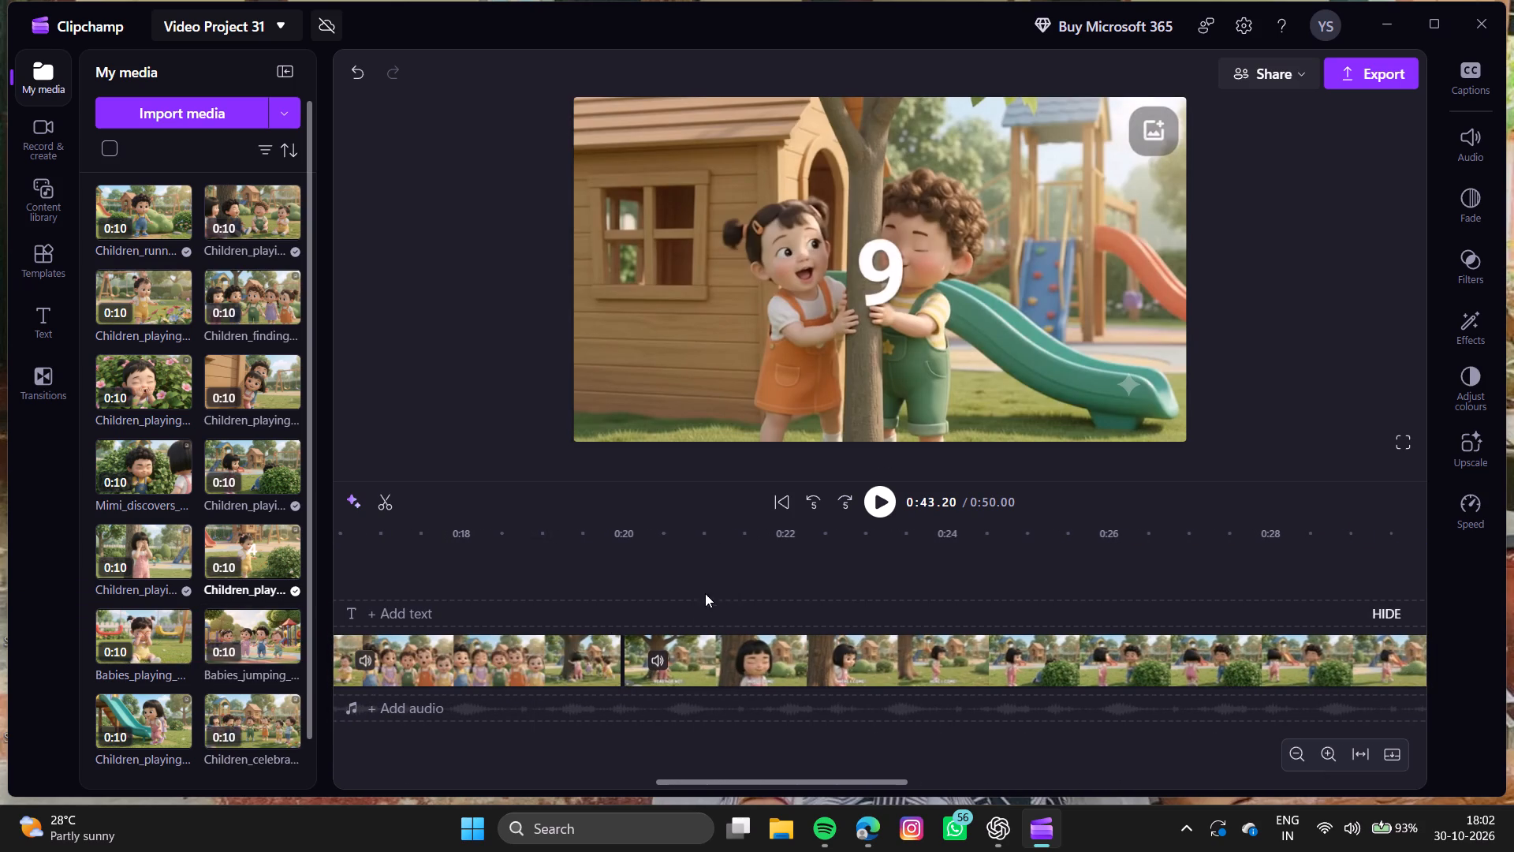
Move the "Ready or not" clip to the end at 0:40, shifting the counting 1 to 5 and 7 to 9 clips to 0:20 and 0:30.
{"action": "left_click", "coordinate": [738, 558]}
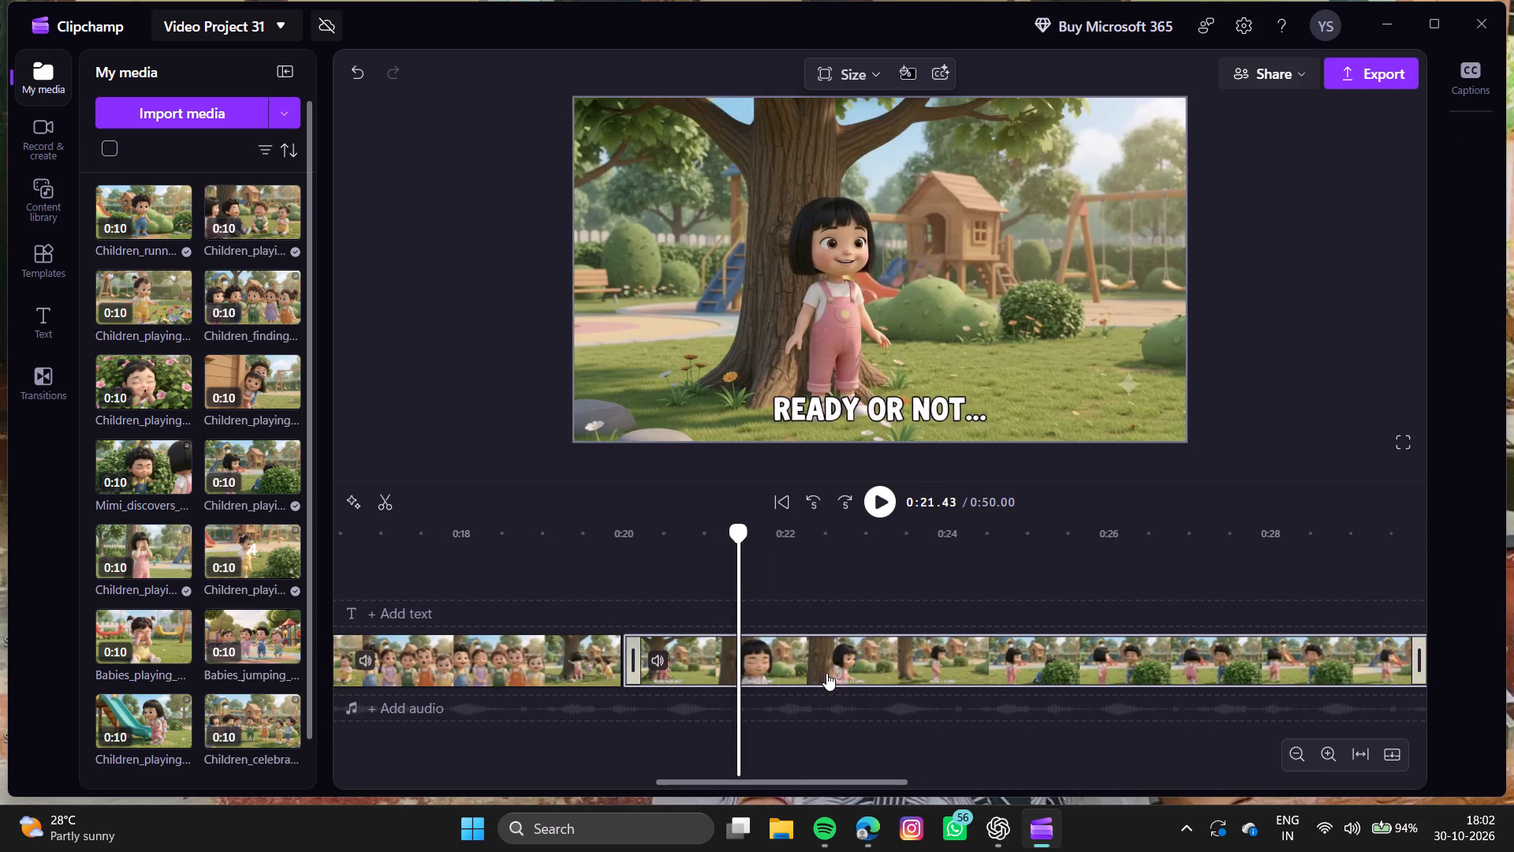
{"action": "left_click_drag", "start_coordinate": [826, 673], "coordinate": [1236, 694]}
{"action": "scroll", "coordinate": [1236, 694], "scroll_direction": "down", "scroll_amount": 1, "text": "ctrl"}
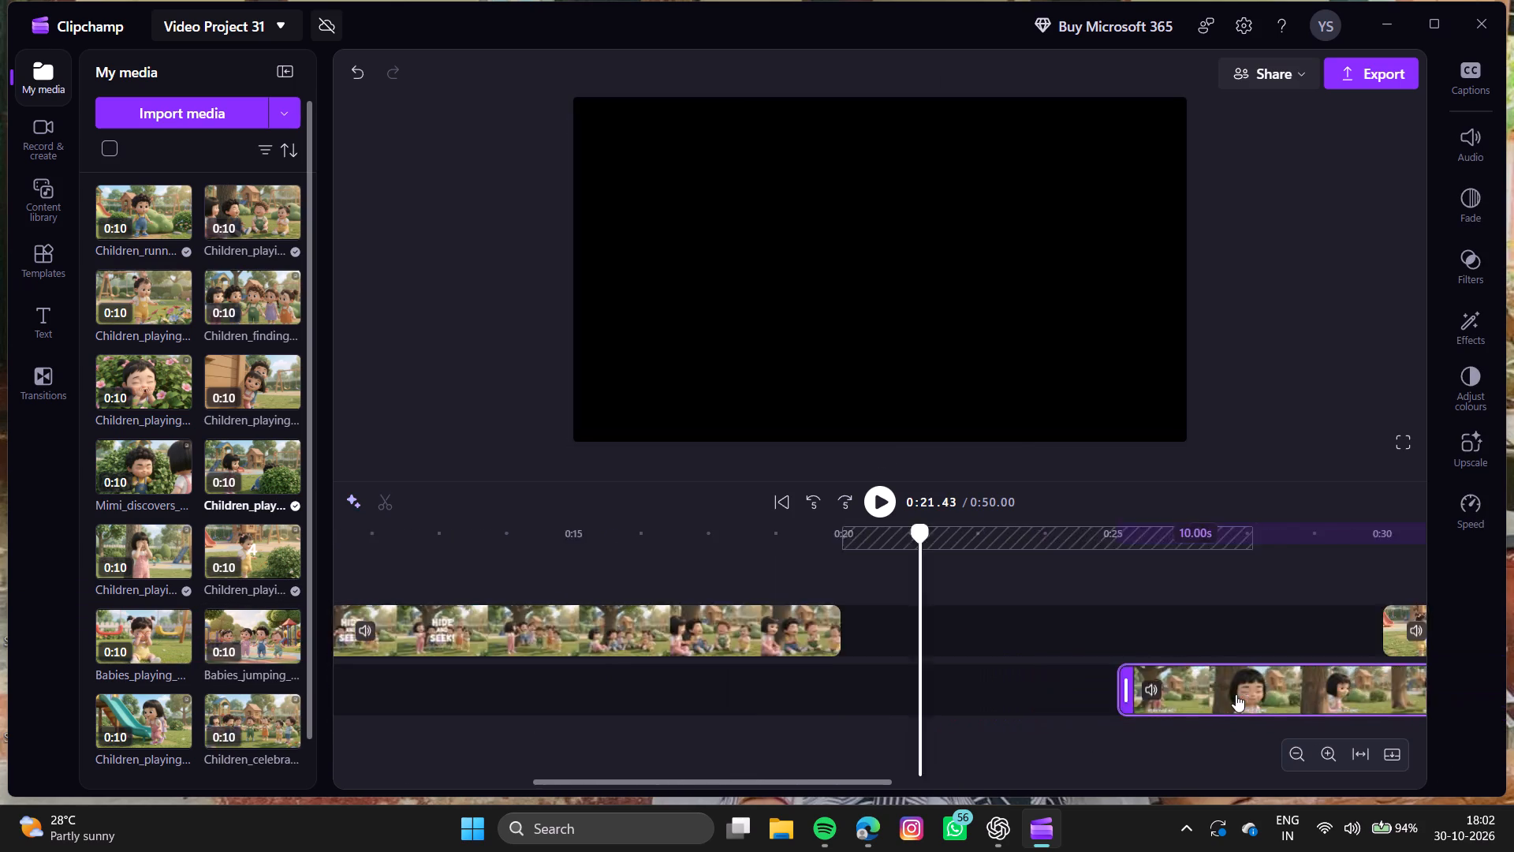
{"action": "scroll", "coordinate": [1236, 694], "scroll_direction": "down", "scroll_amount": 4, "text": "ctrl"}
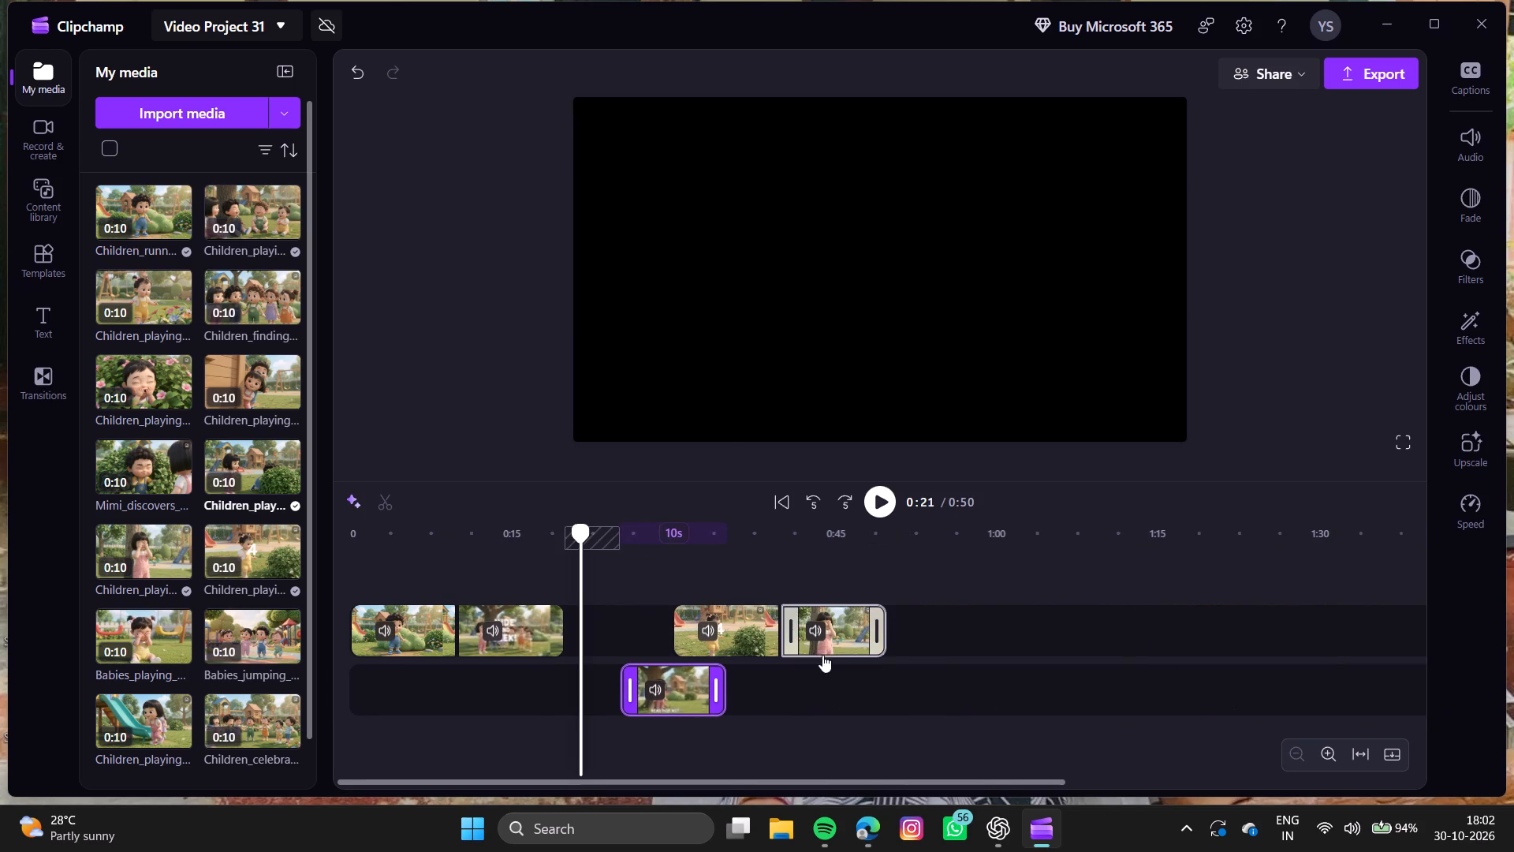
{"action": "left_click_drag", "start_coordinate": [740, 639], "coordinate": [591, 630]}
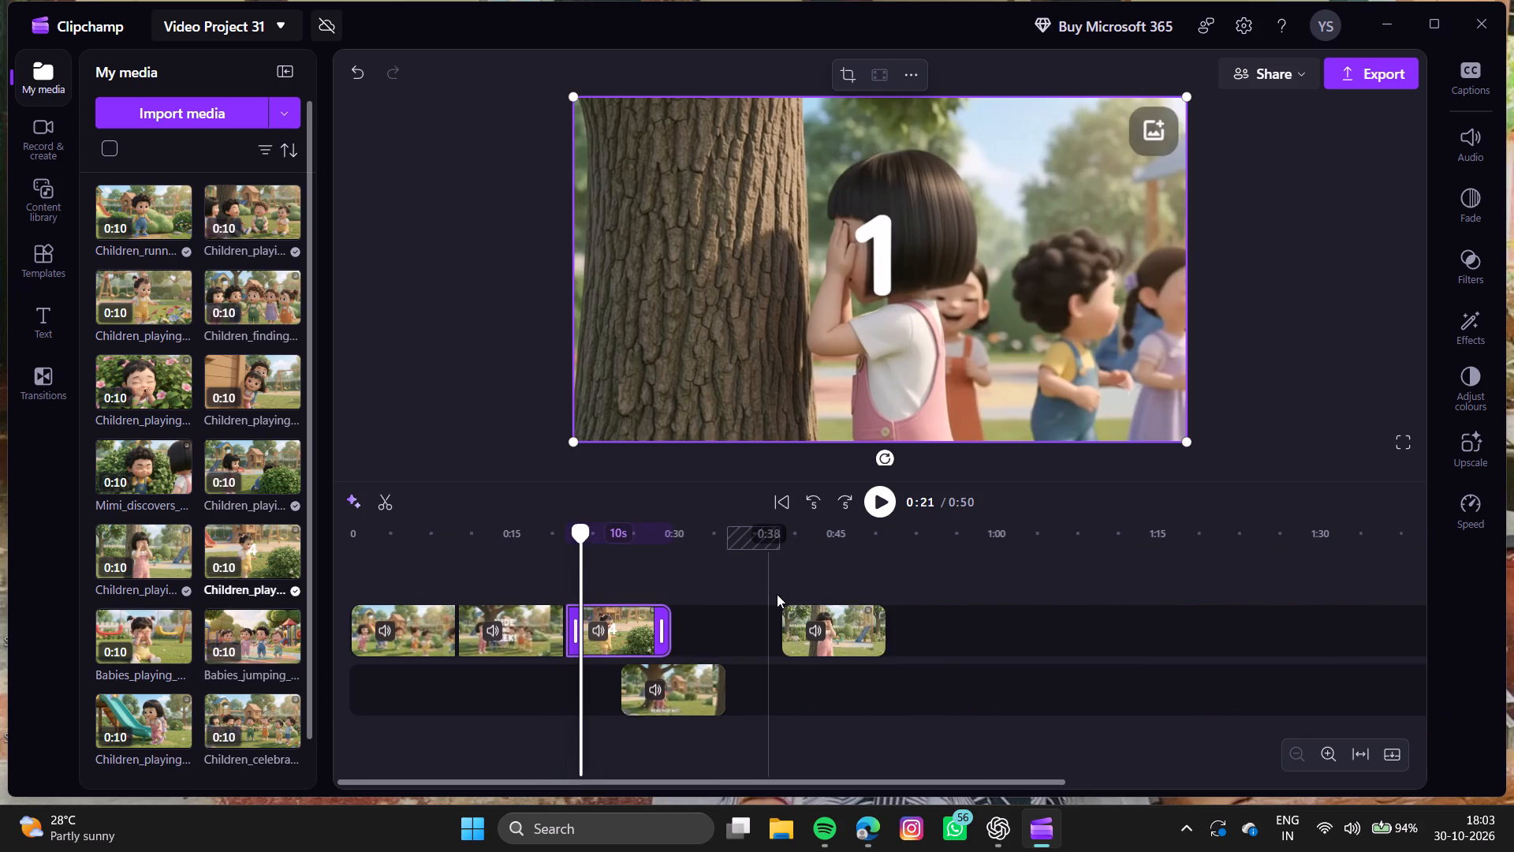
{"action": "left_click_drag", "start_coordinate": [844, 630], "coordinate": [714, 625]}
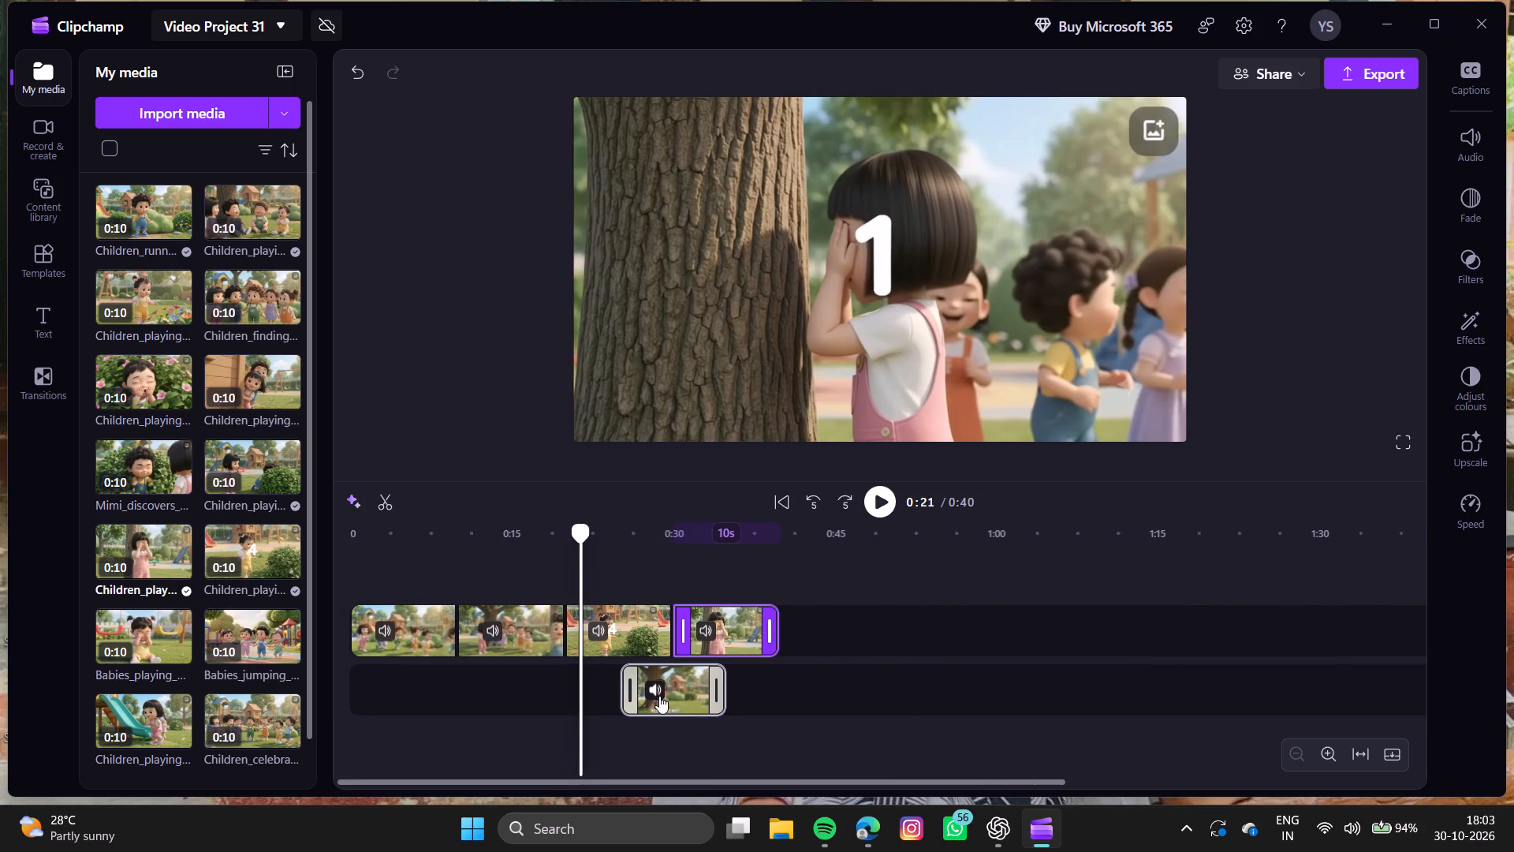
{"action": "left_click_drag", "start_coordinate": [664, 696], "coordinate": [802, 628]}
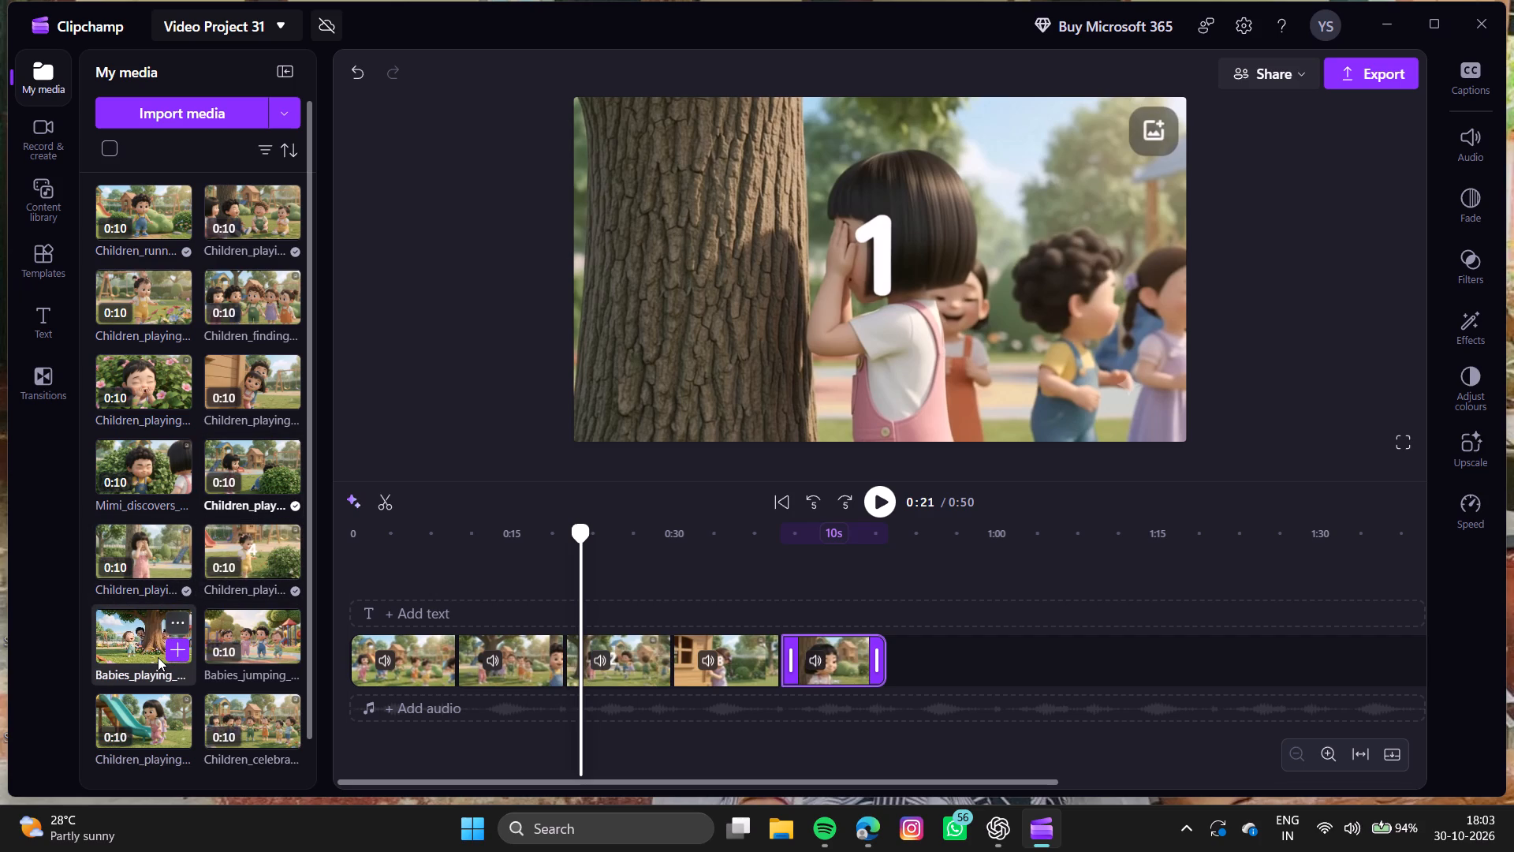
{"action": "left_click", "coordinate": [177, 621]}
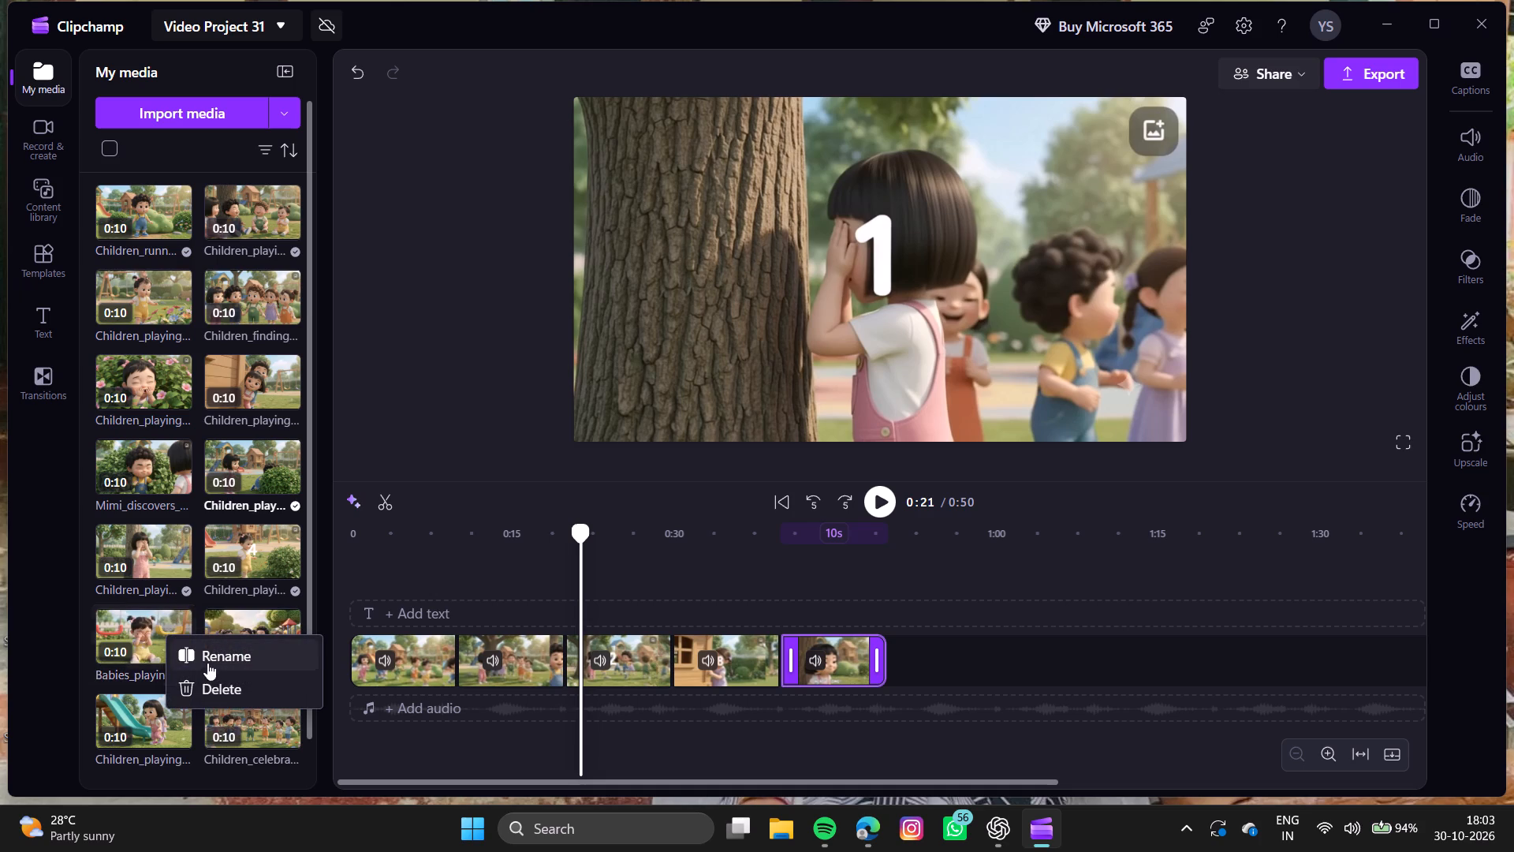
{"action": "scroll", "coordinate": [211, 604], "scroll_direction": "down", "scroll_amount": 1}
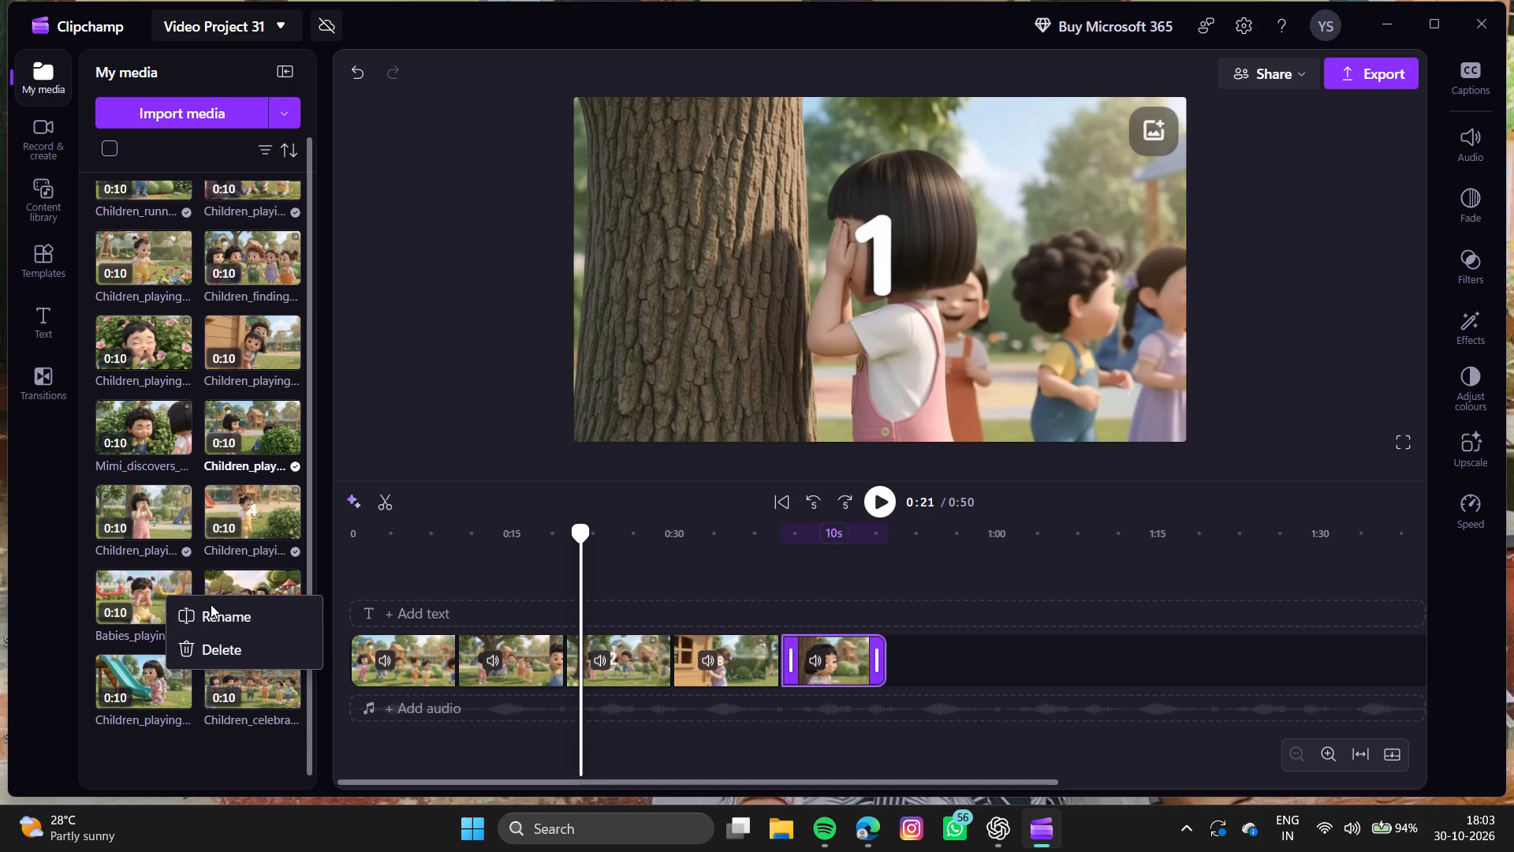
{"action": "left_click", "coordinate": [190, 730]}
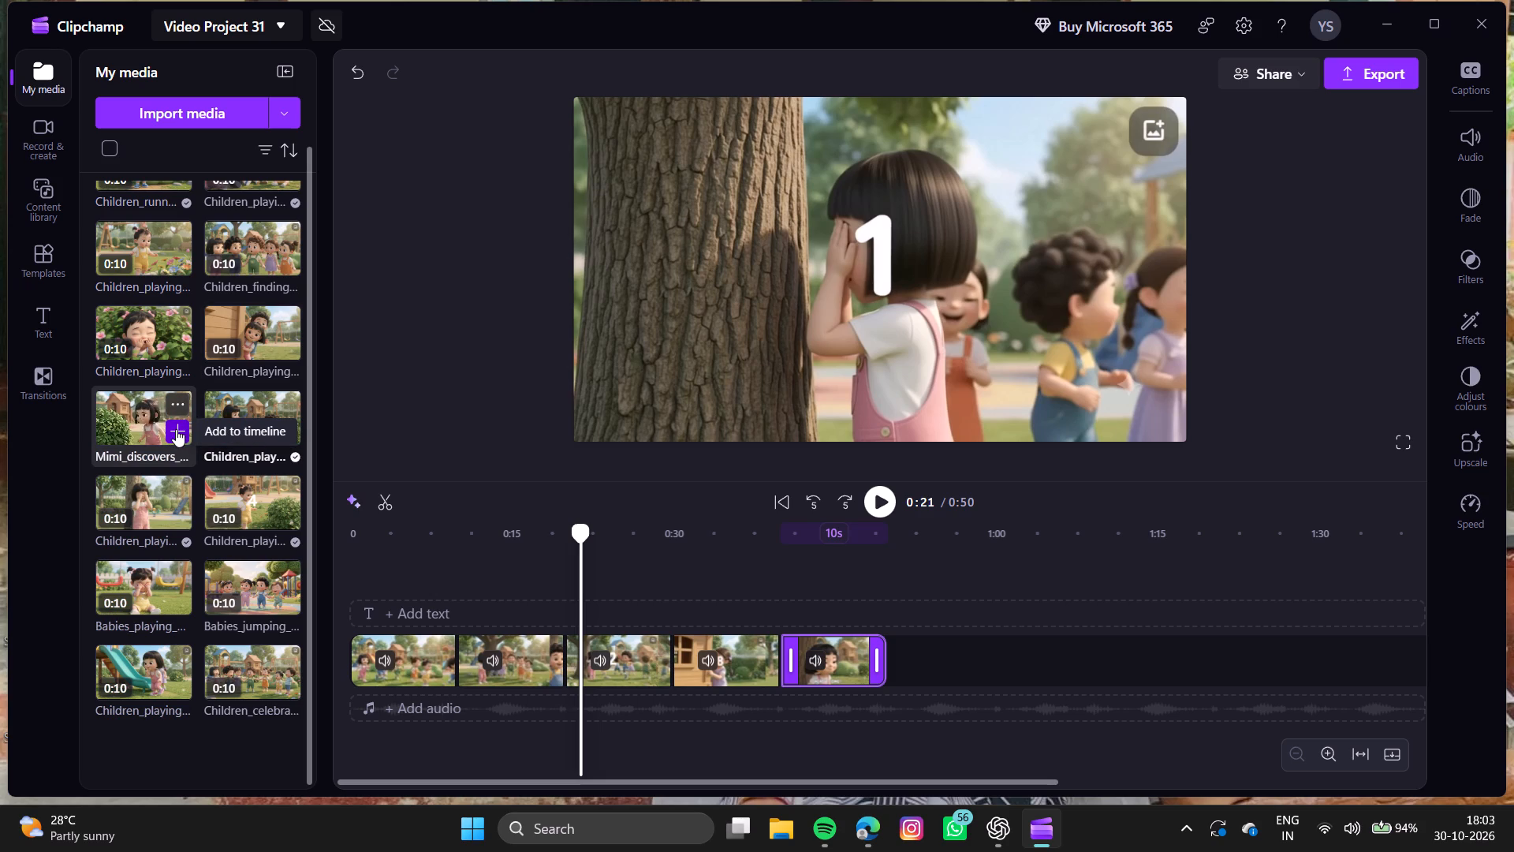
Add the Mimi_discovers_Bobo_hiding_bush clip and place it at the end of the main track at 0:50.
{"action": "left_click", "coordinate": [176, 429]}
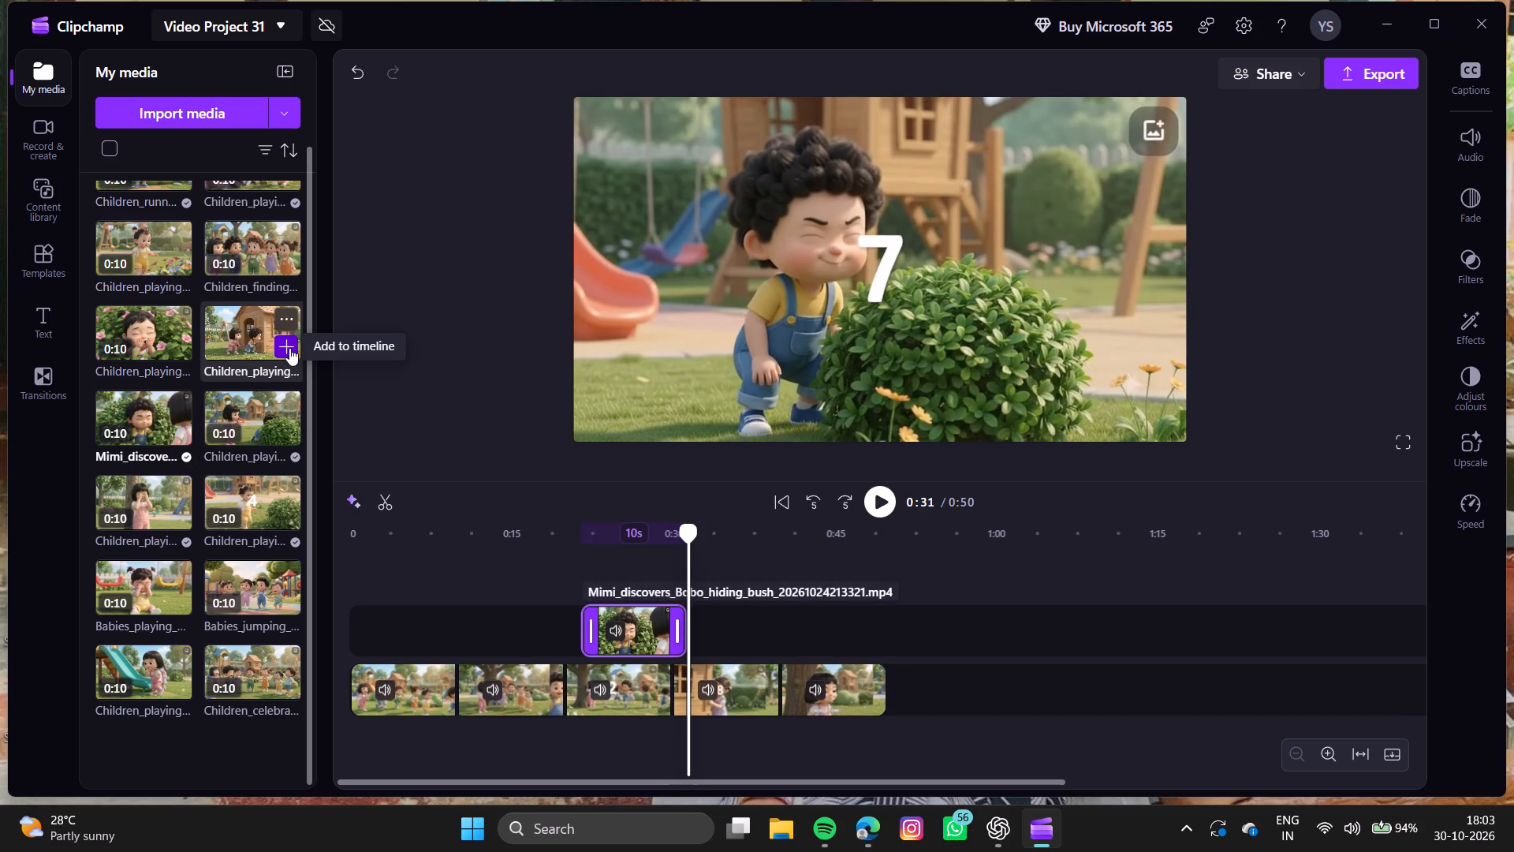
{"action": "left_click_drag", "start_coordinate": [628, 641], "coordinate": [868, 687]}
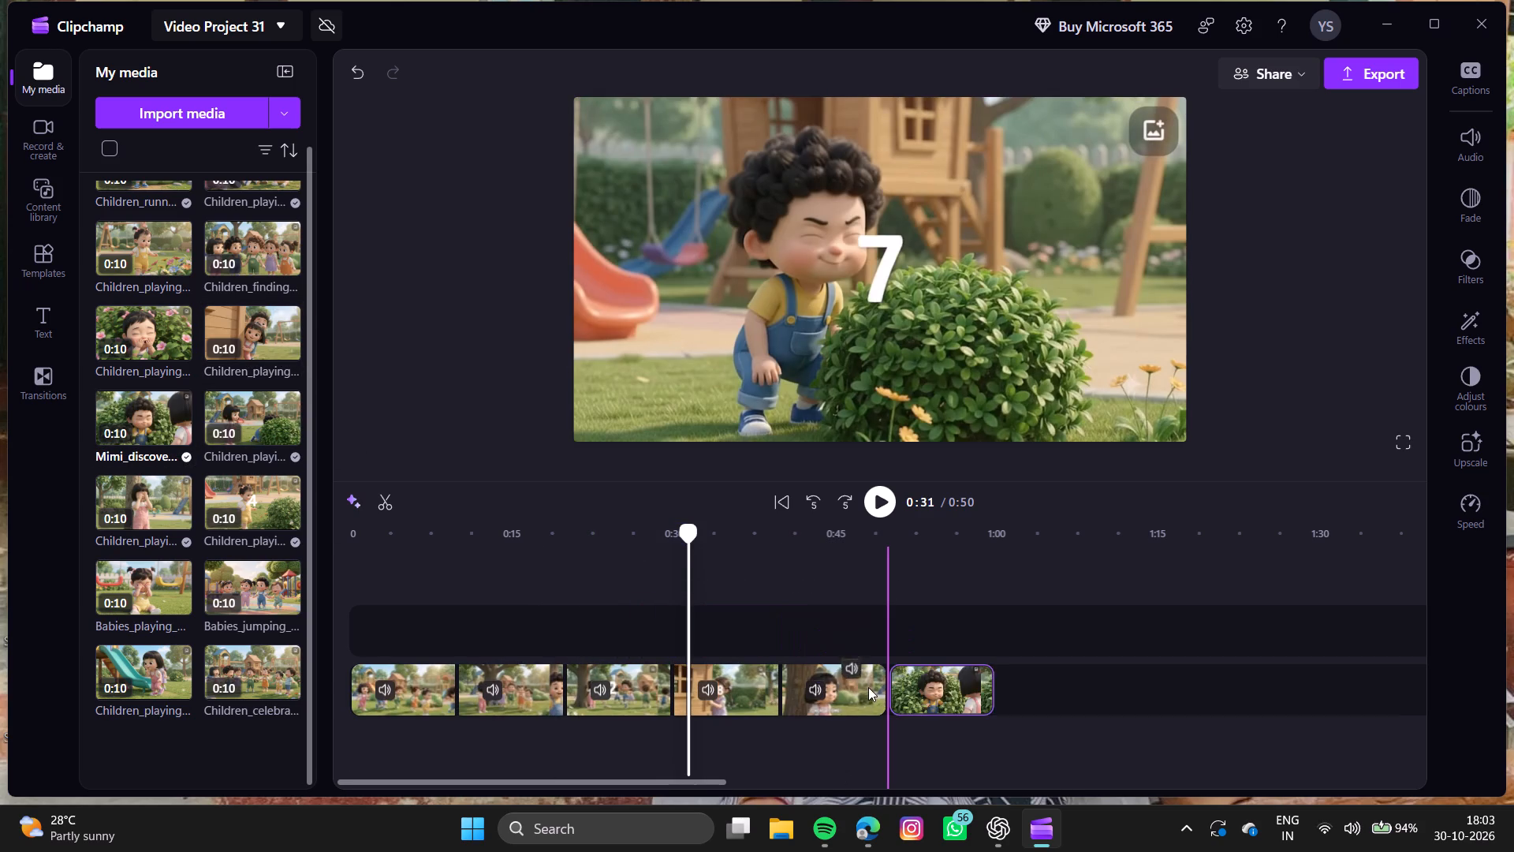
{"action": "left_click_drag", "start_coordinate": [868, 687], "coordinate": [878, 693]}
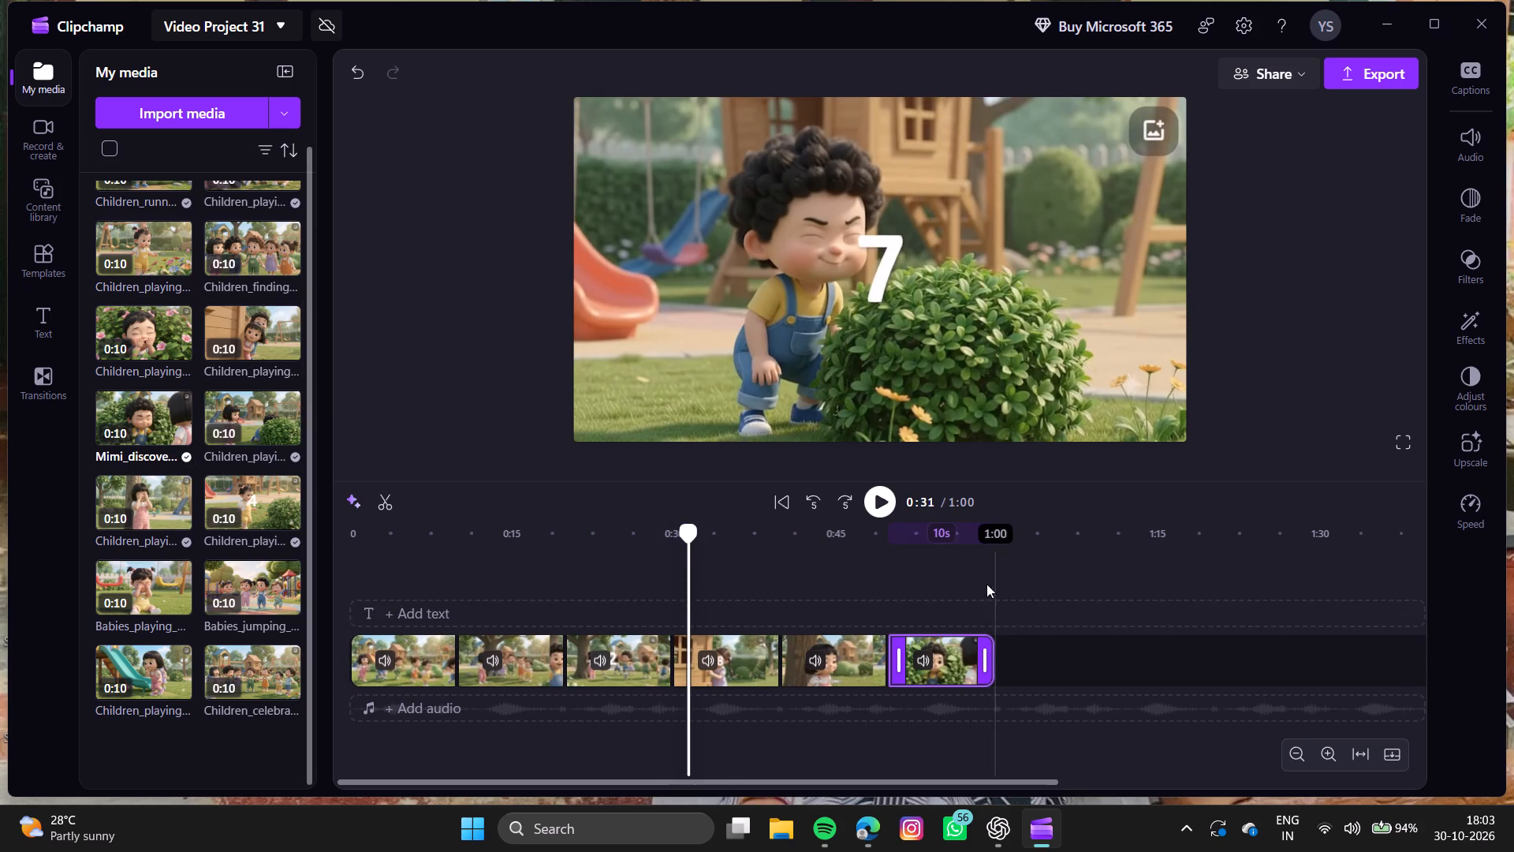
Append the Children_playing_at_wooden_playhouse clip at 1:00, followed by the Children_finding_Kiki_hiding clip at 1:10.
{"action": "left_click", "coordinate": [984, 583]}
{"action": "left_click", "coordinate": [1007, 582]}
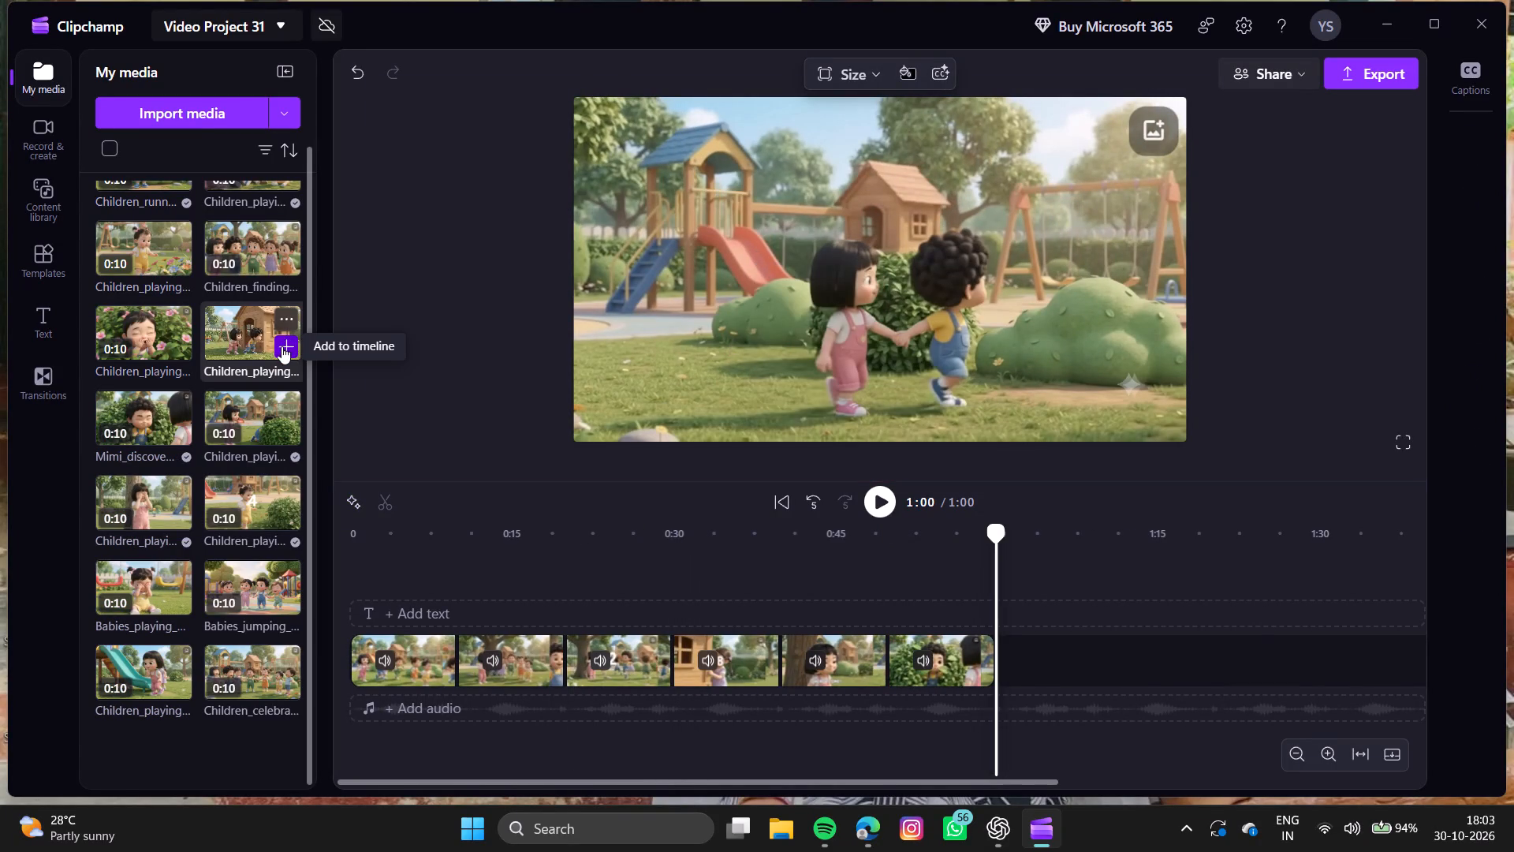
{"action": "left_click", "coordinate": [279, 341]}
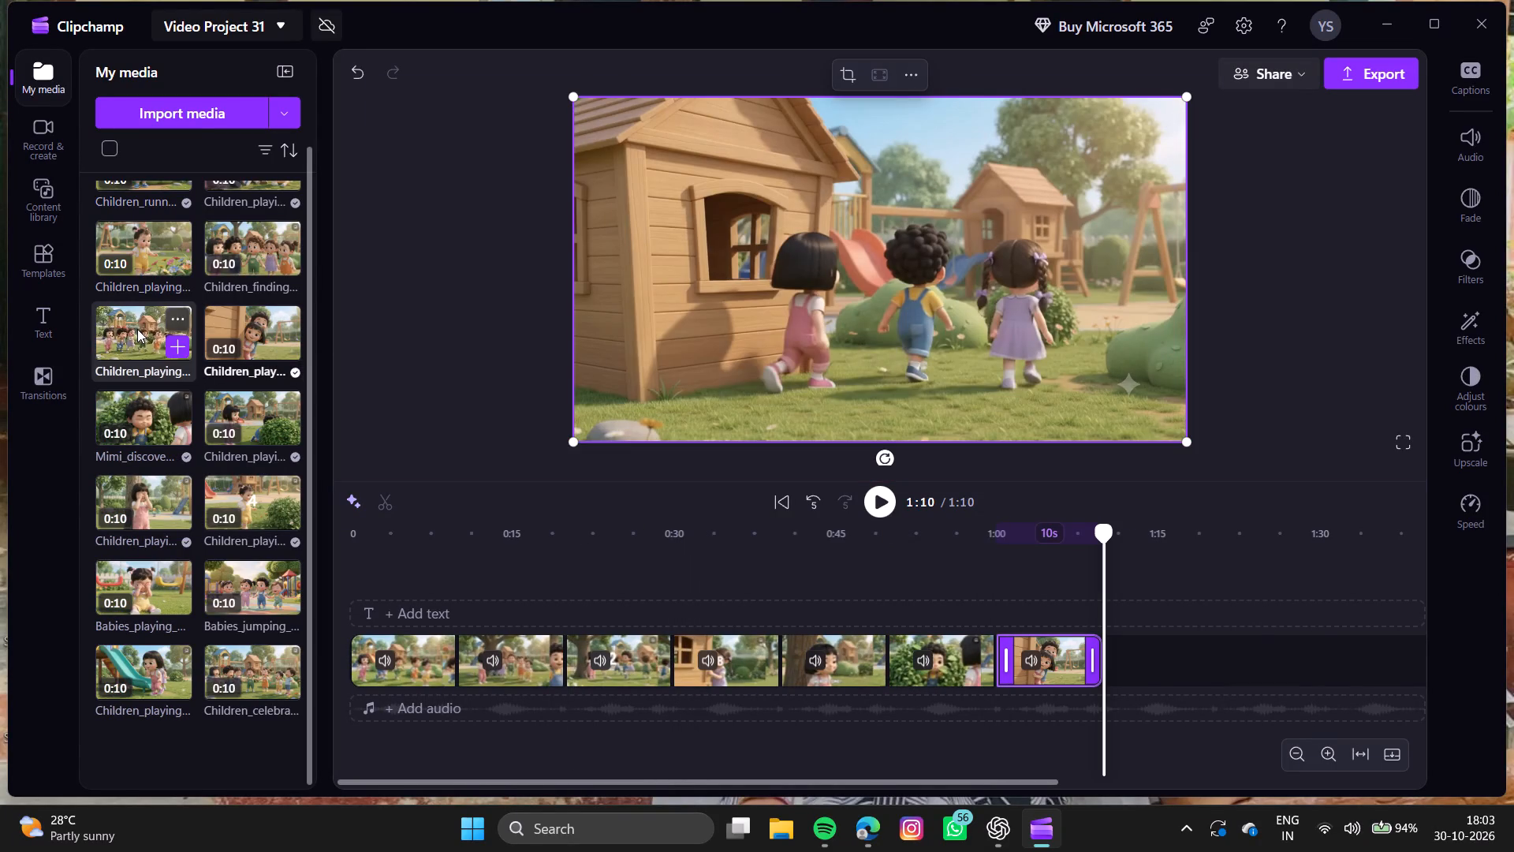
{"action": "scroll", "coordinate": [172, 255], "scroll_direction": "up", "scroll_amount": 1}
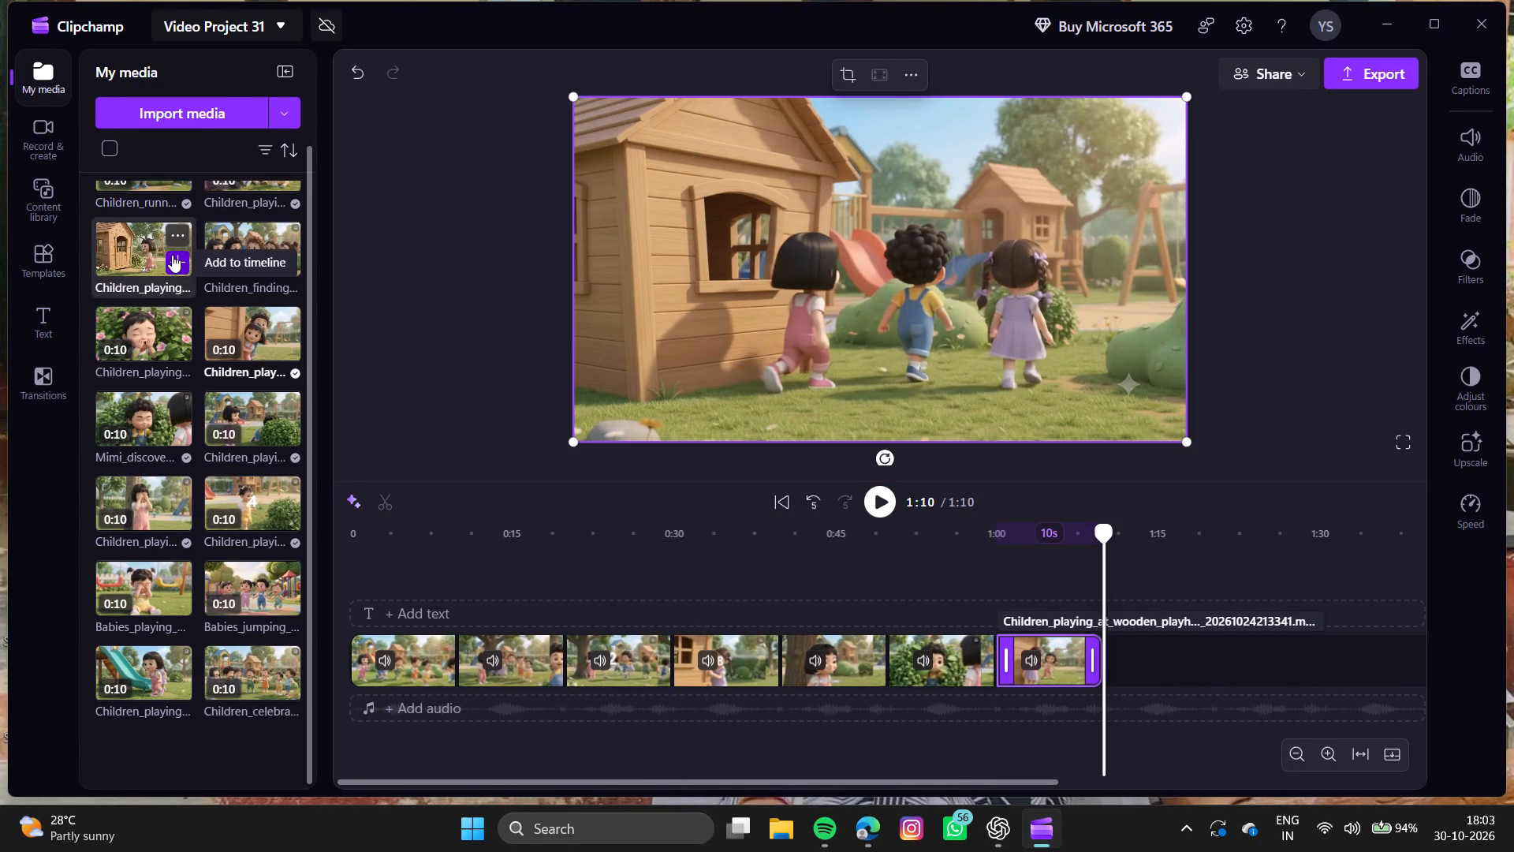
{"action": "scroll", "coordinate": [172, 255], "scroll_direction": "up", "scroll_amount": 1}
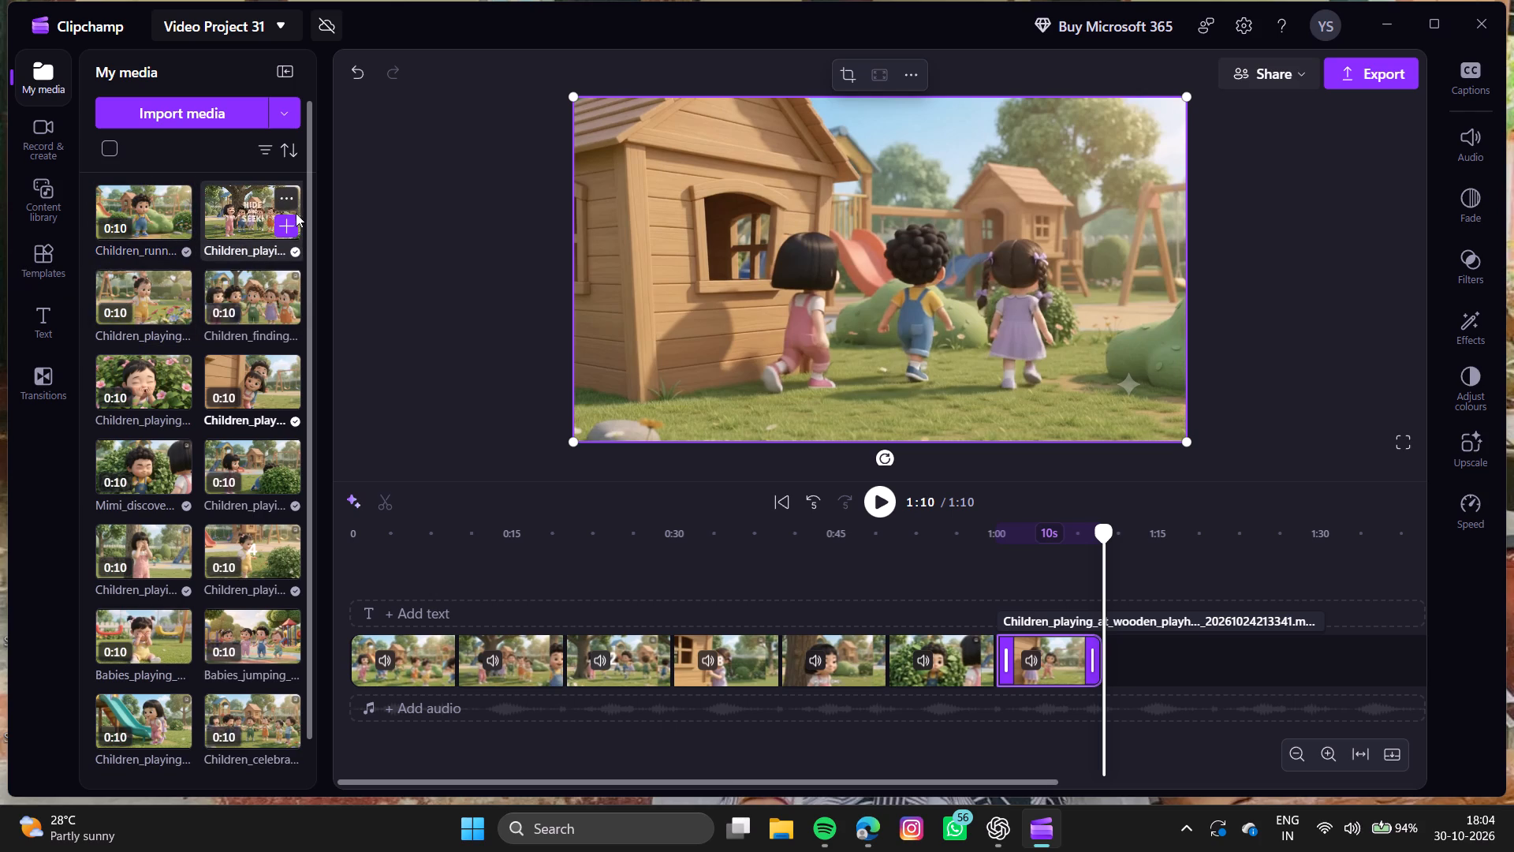
{"action": "left_click", "coordinate": [289, 308]}
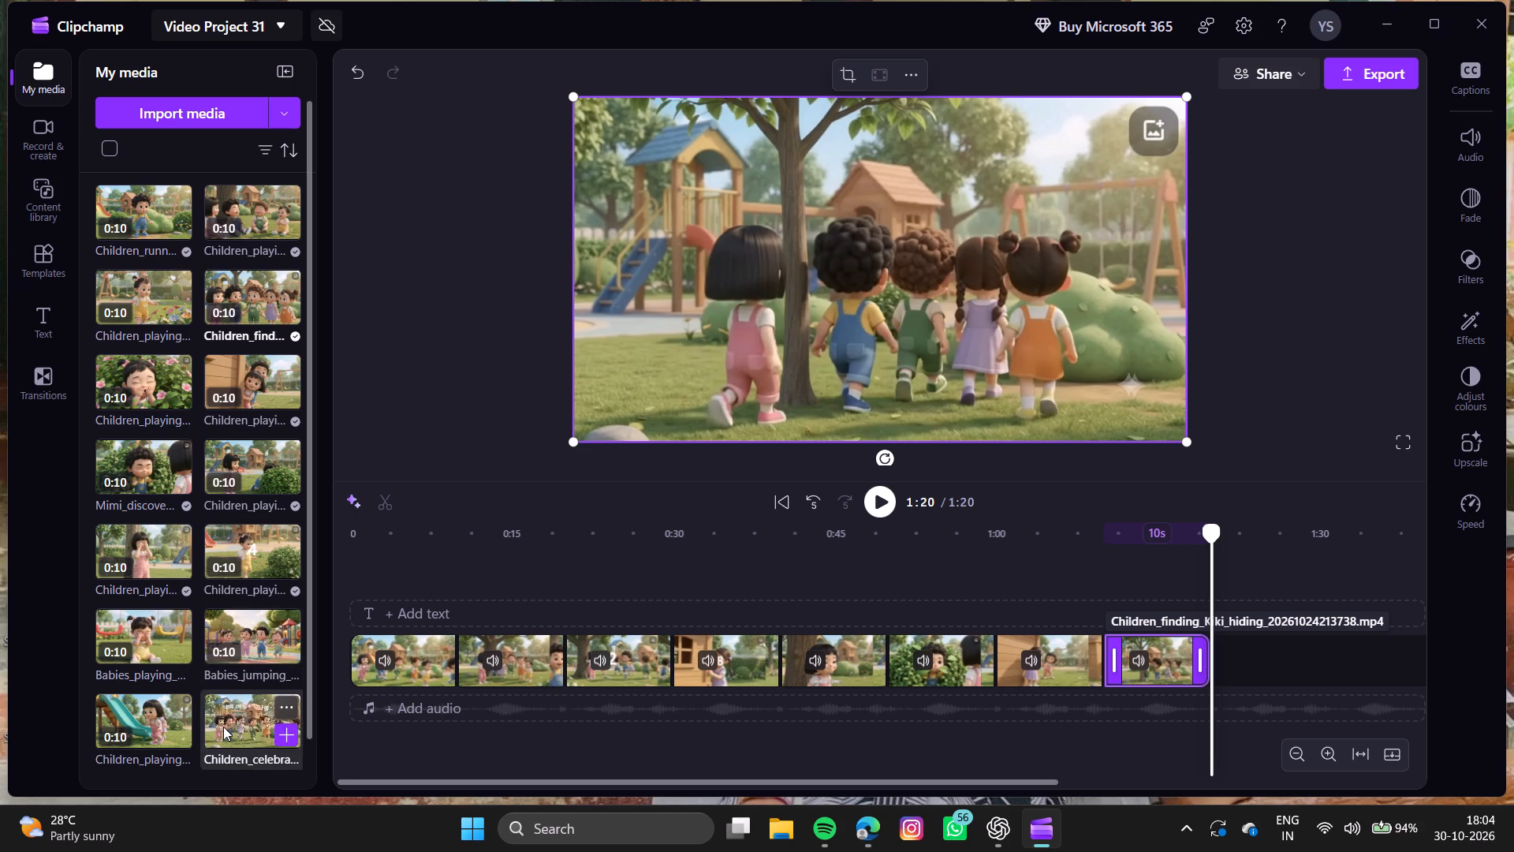
Append the hide-and-seek clip with the green slide at 1:20 and the one with the flower bush at 1:30.
{"action": "left_click", "coordinate": [179, 734]}
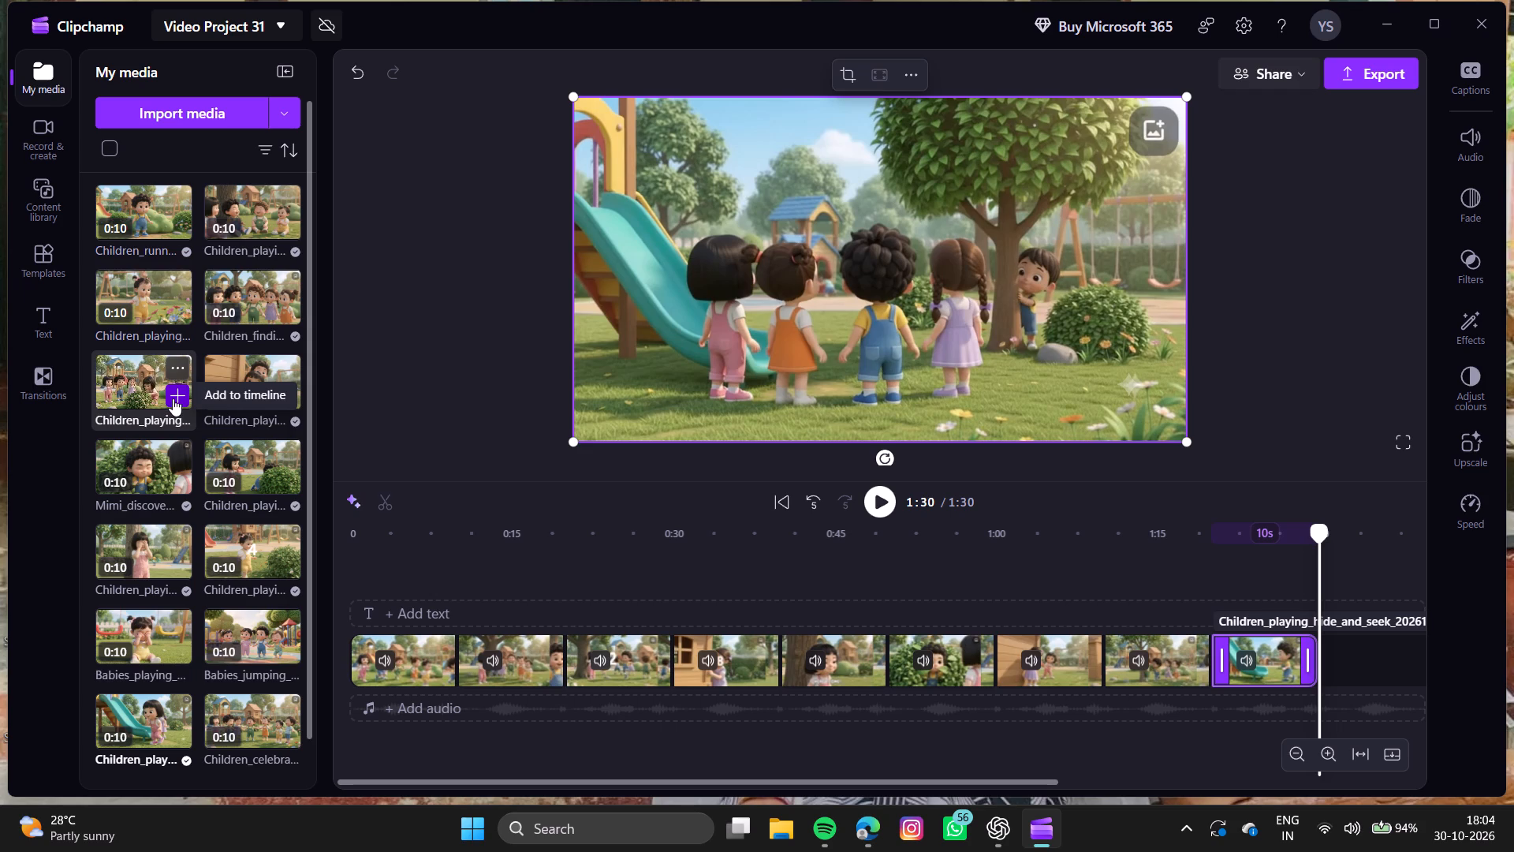
{"action": "left_click", "coordinate": [174, 394]}
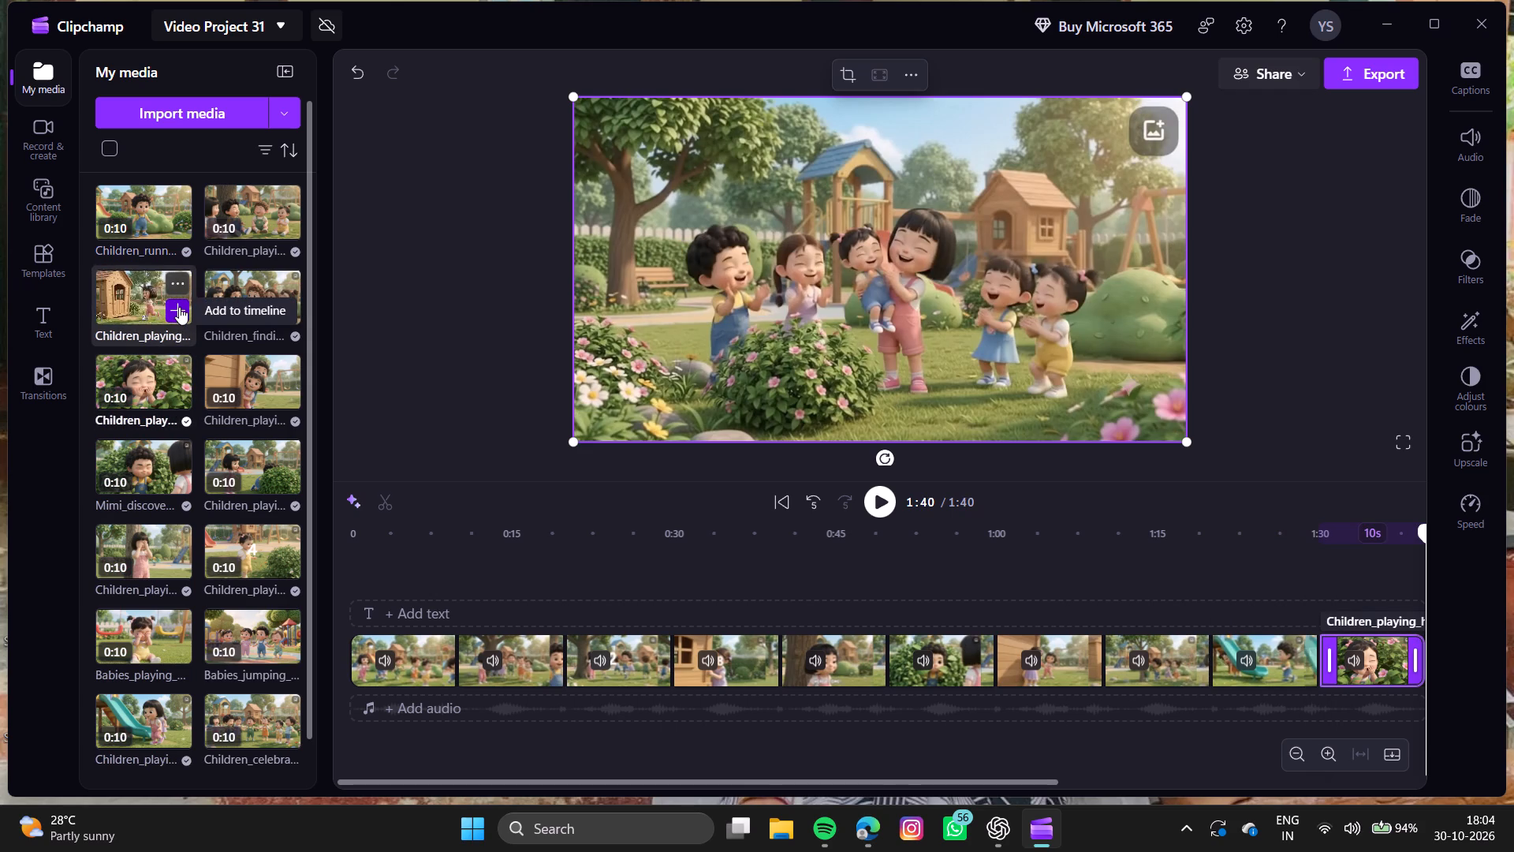
Append the Children_celebrate_finding_everyone clip at 1:40 and the unused Children_playing clip listed beside Children_finding_Kiki at 1:50.
{"action": "scroll", "coordinate": [248, 581], "scroll_direction": "down", "scroll_amount": 1}
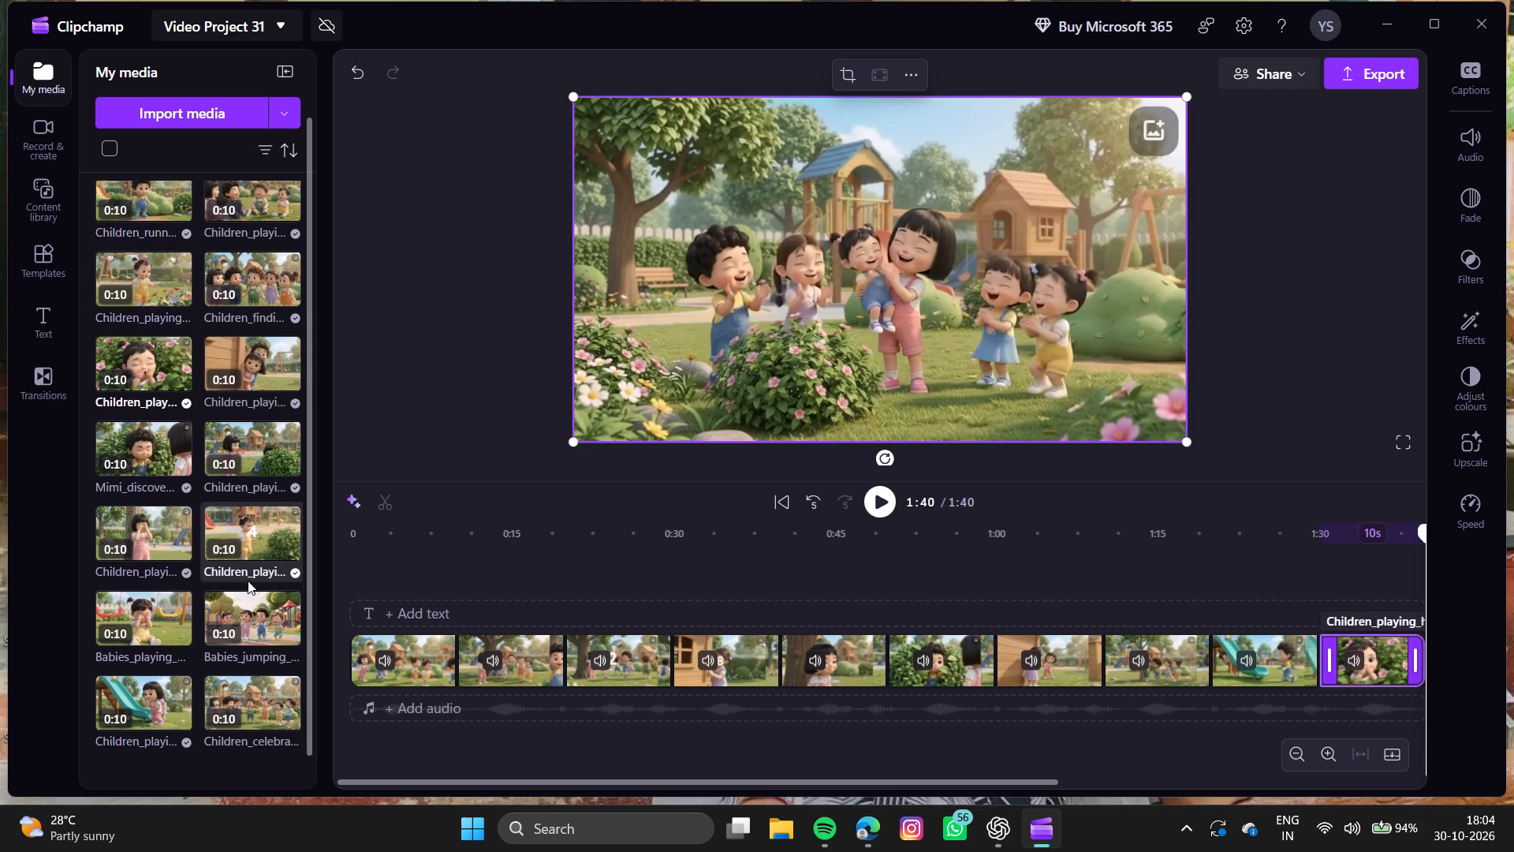
{"action": "scroll", "coordinate": [248, 581], "scroll_direction": "down", "scroll_amount": 1}
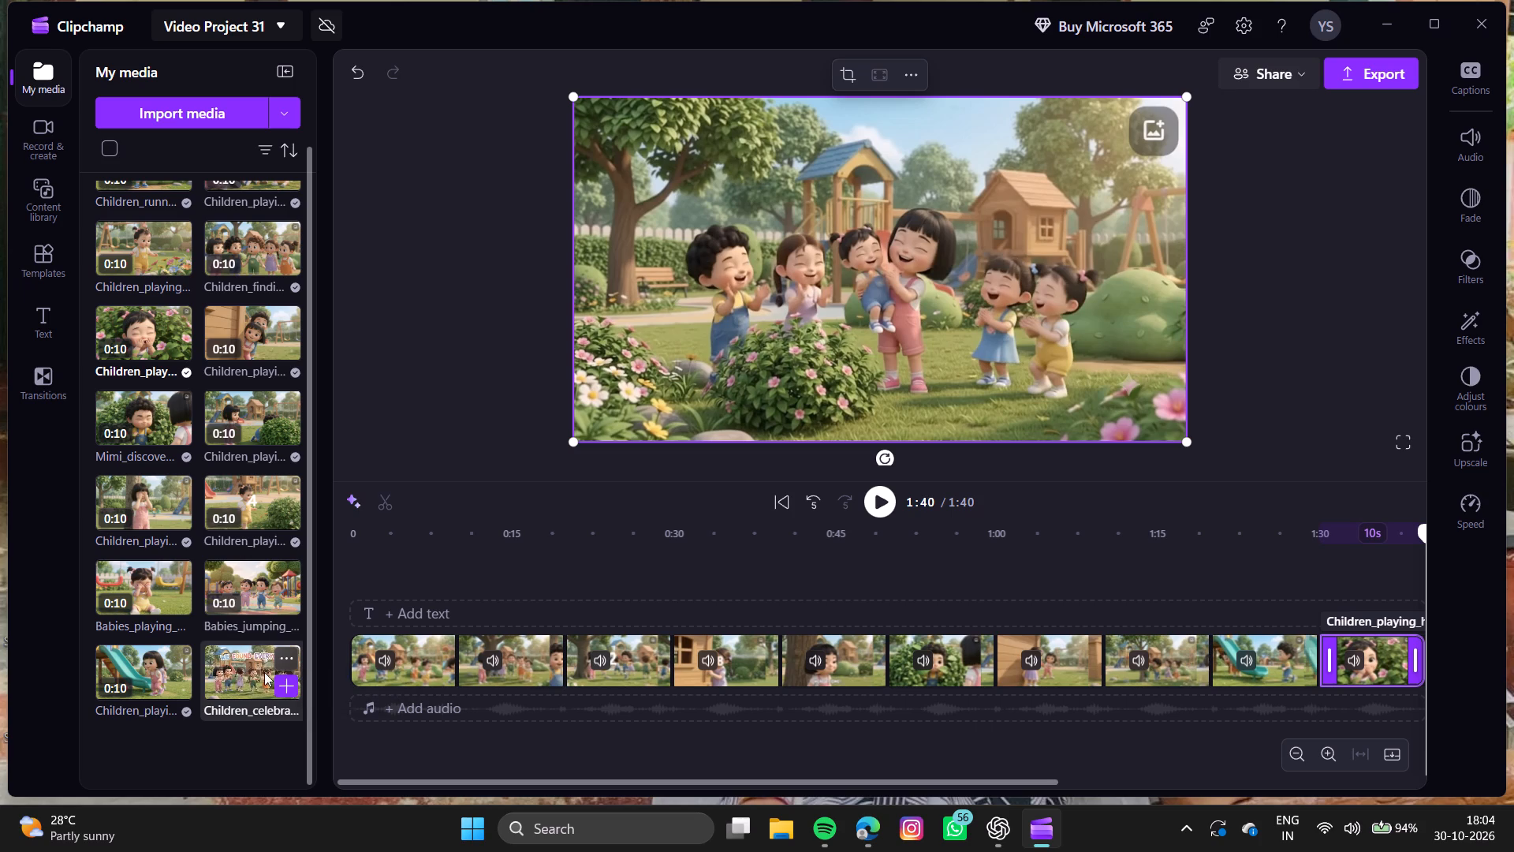
{"action": "left_click", "coordinate": [276, 681]}
{"action": "scroll", "coordinate": [276, 681], "scroll_direction": "up", "scroll_amount": 3}
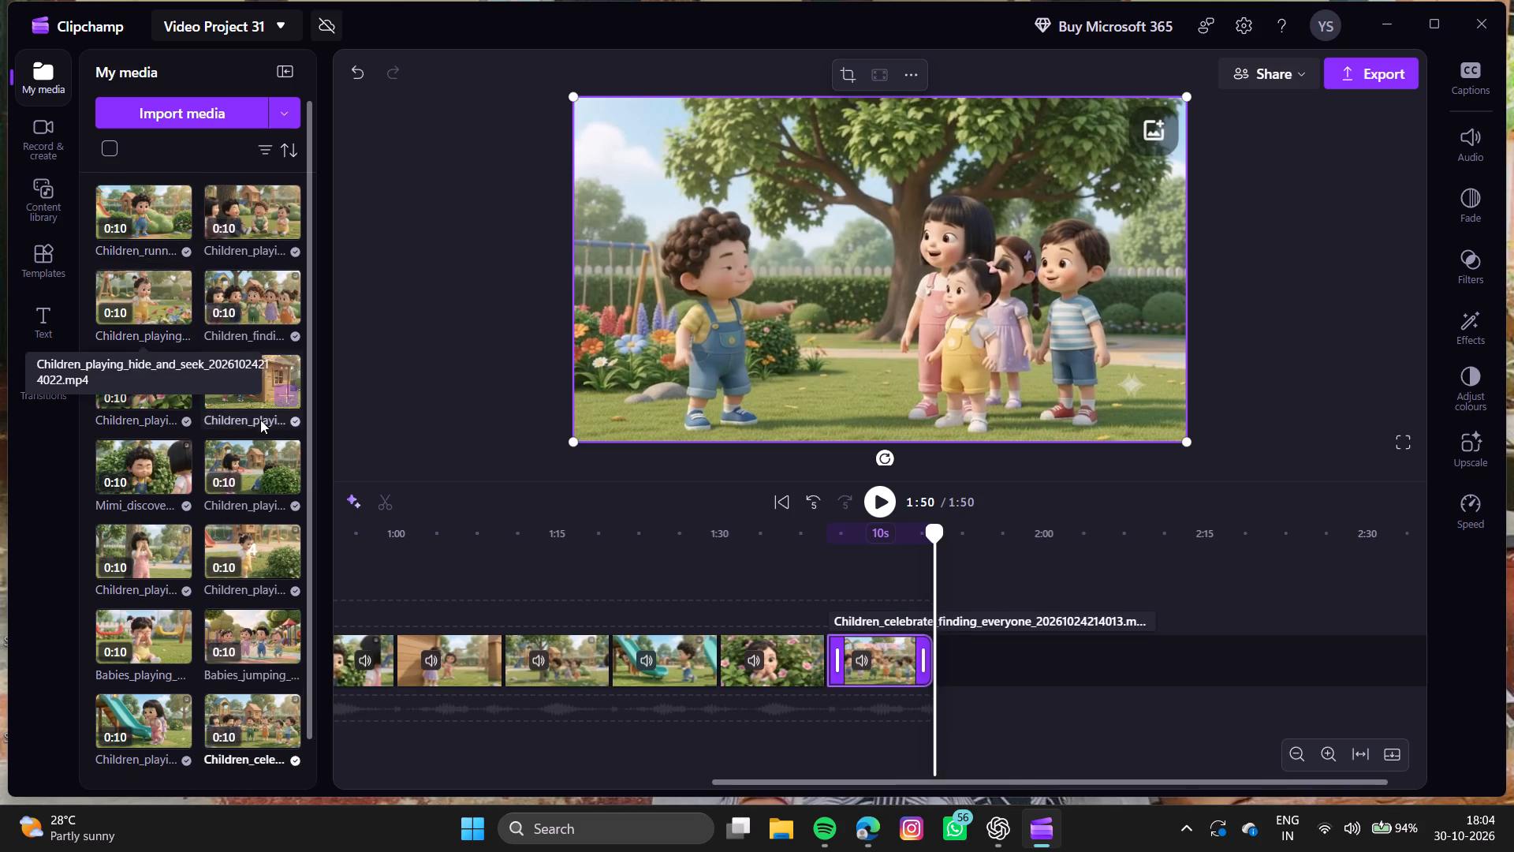
{"action": "left_click", "coordinate": [173, 305]}
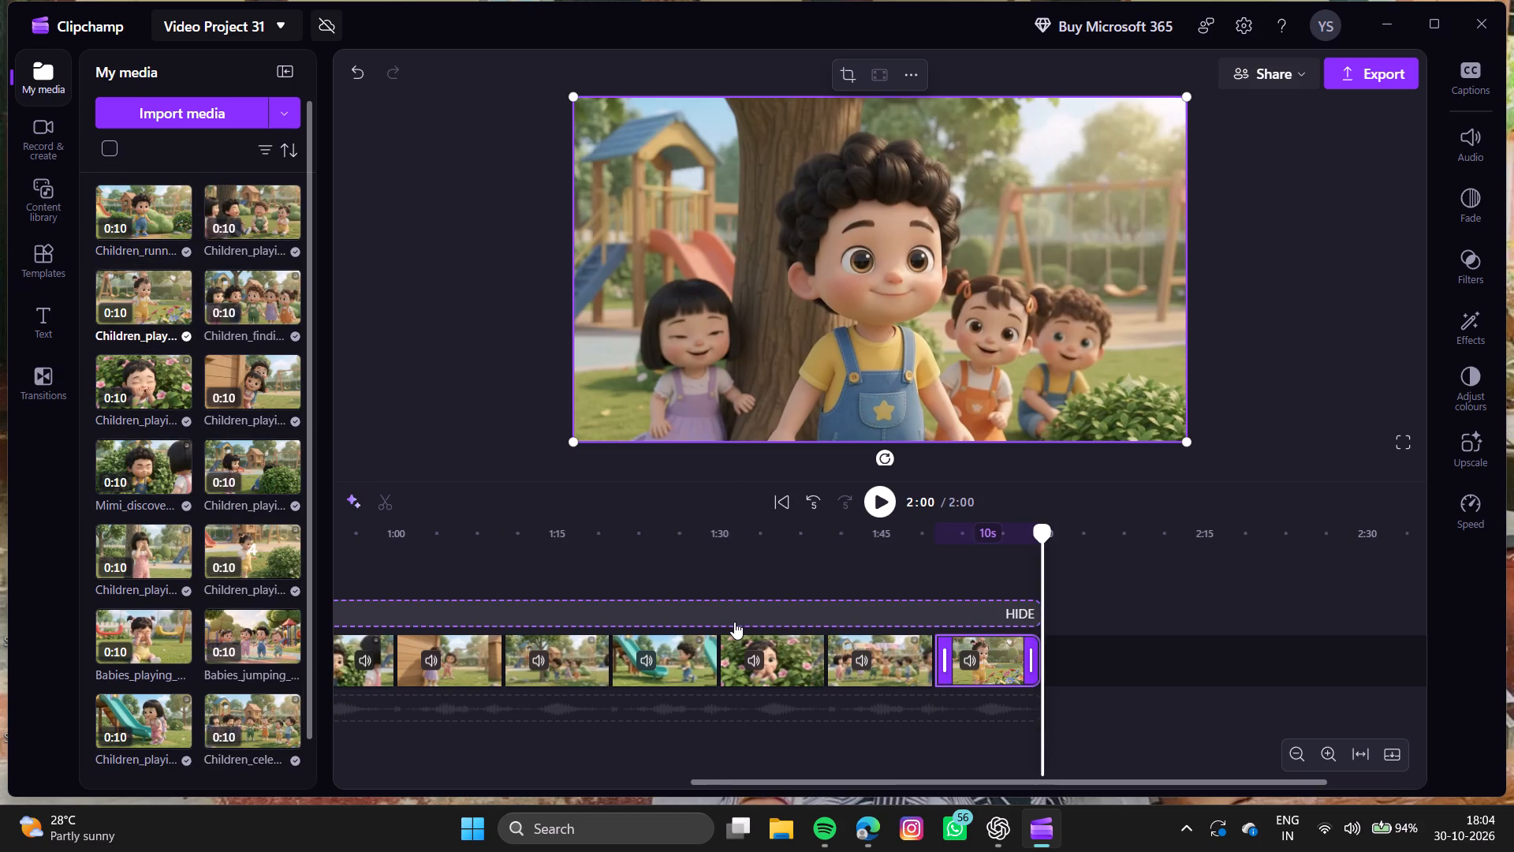
Play back the assembled sequence from about 0:01.
{"action": "scroll", "coordinate": [734, 622], "scroll_direction": "right", "scroll_amount": 7}
{"action": "left_click", "coordinate": [333, 565]}
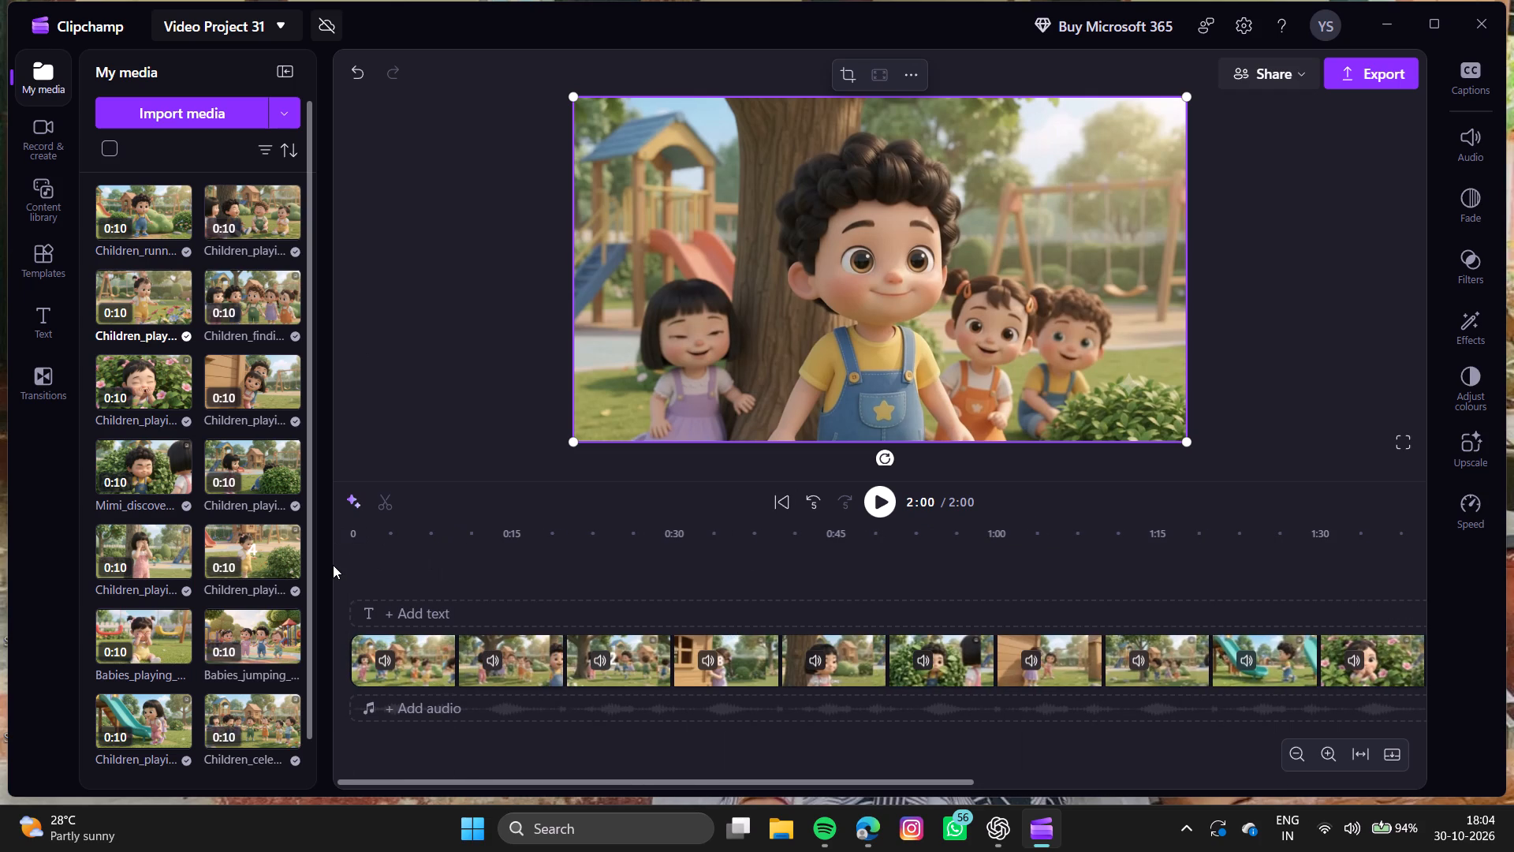
{"action": "left_click", "coordinate": [371, 575]}
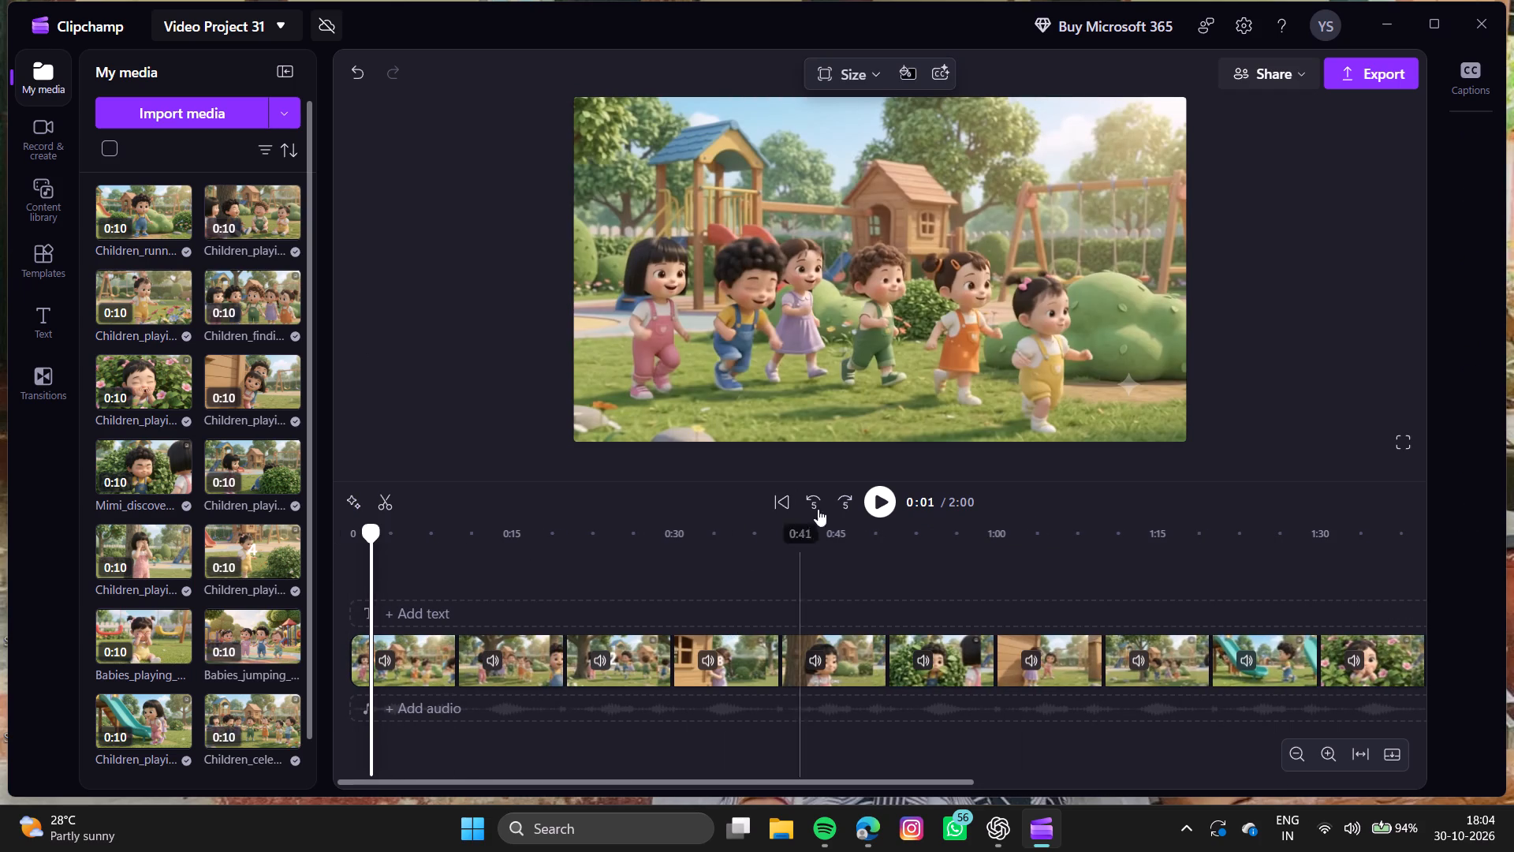
{"action": "left_click", "coordinate": [881, 496]}
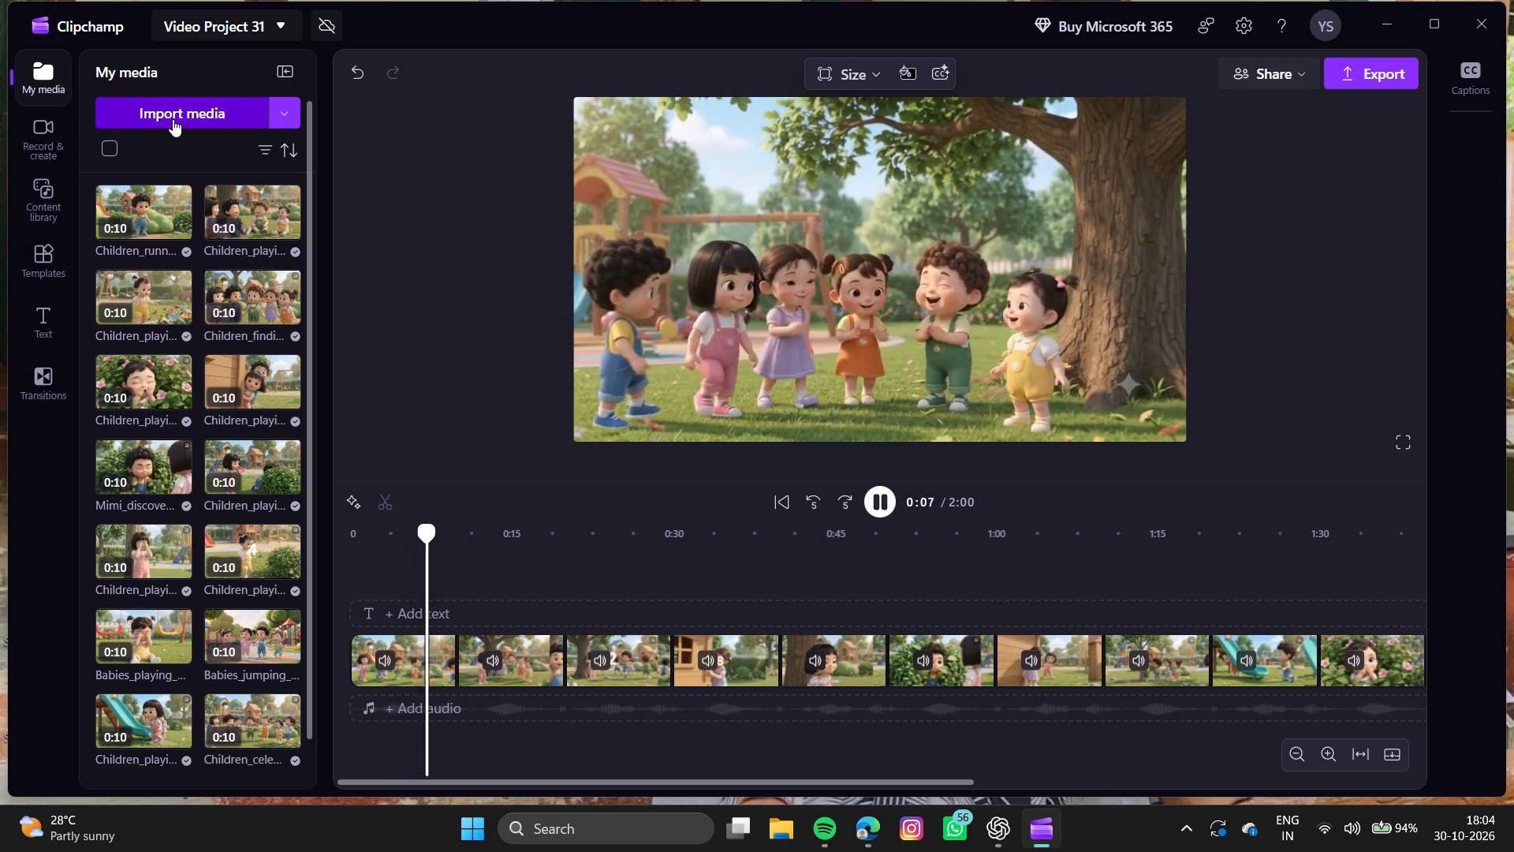
Import the Toddlers_waving_in_logo_intro clip from the Downloads folder into the project media.
{"action": "left_click", "coordinate": [173, 119]}
{"action": "scroll", "coordinate": [471, 175], "scroll_direction": "down", "scroll_amount": 1}
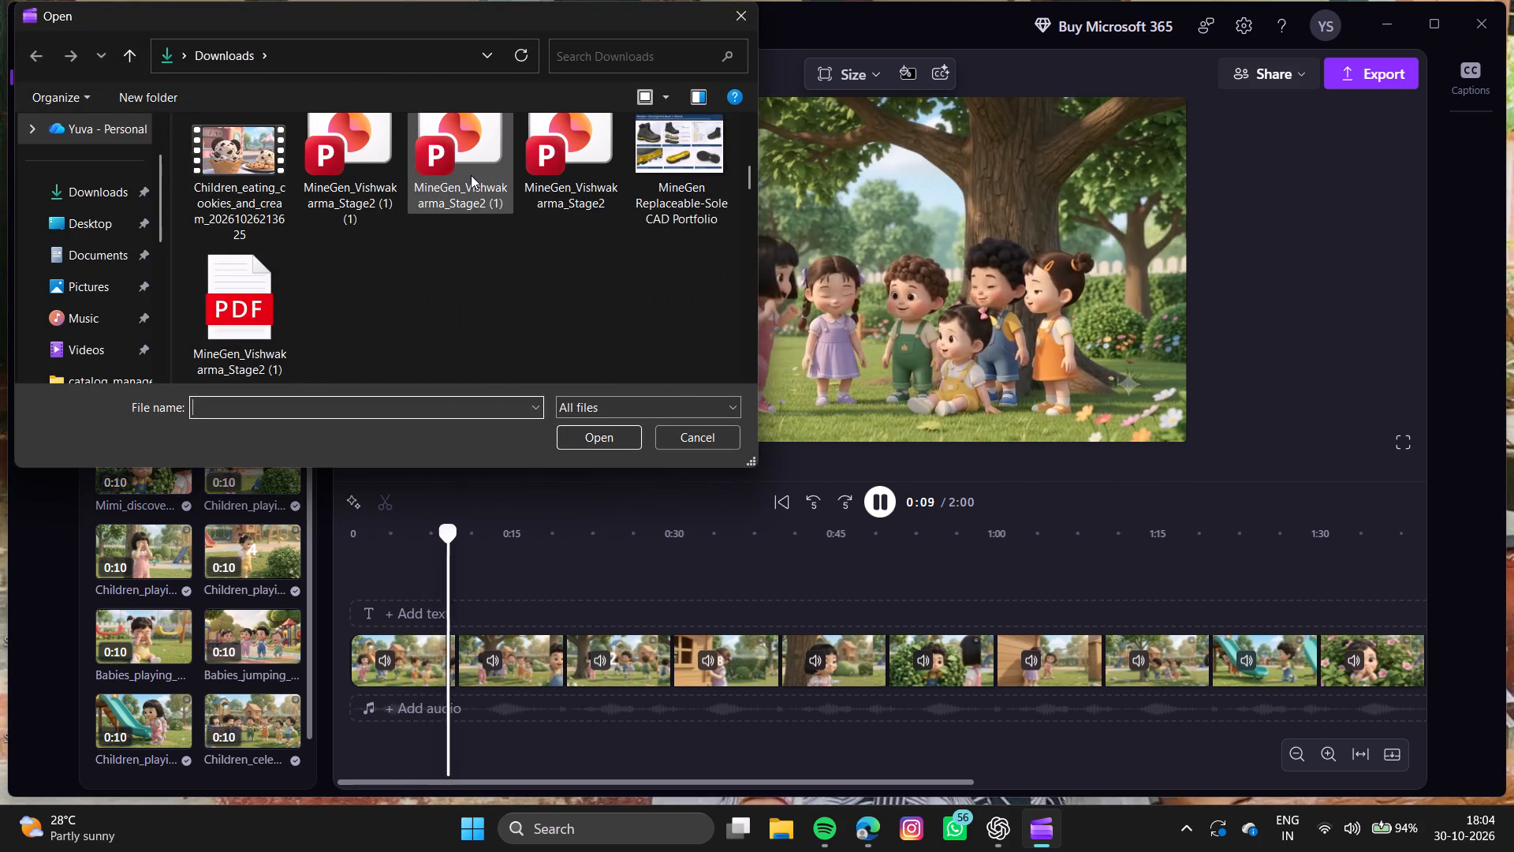
{"action": "scroll", "coordinate": [471, 175], "scroll_direction": "down", "scroll_amount": 3}
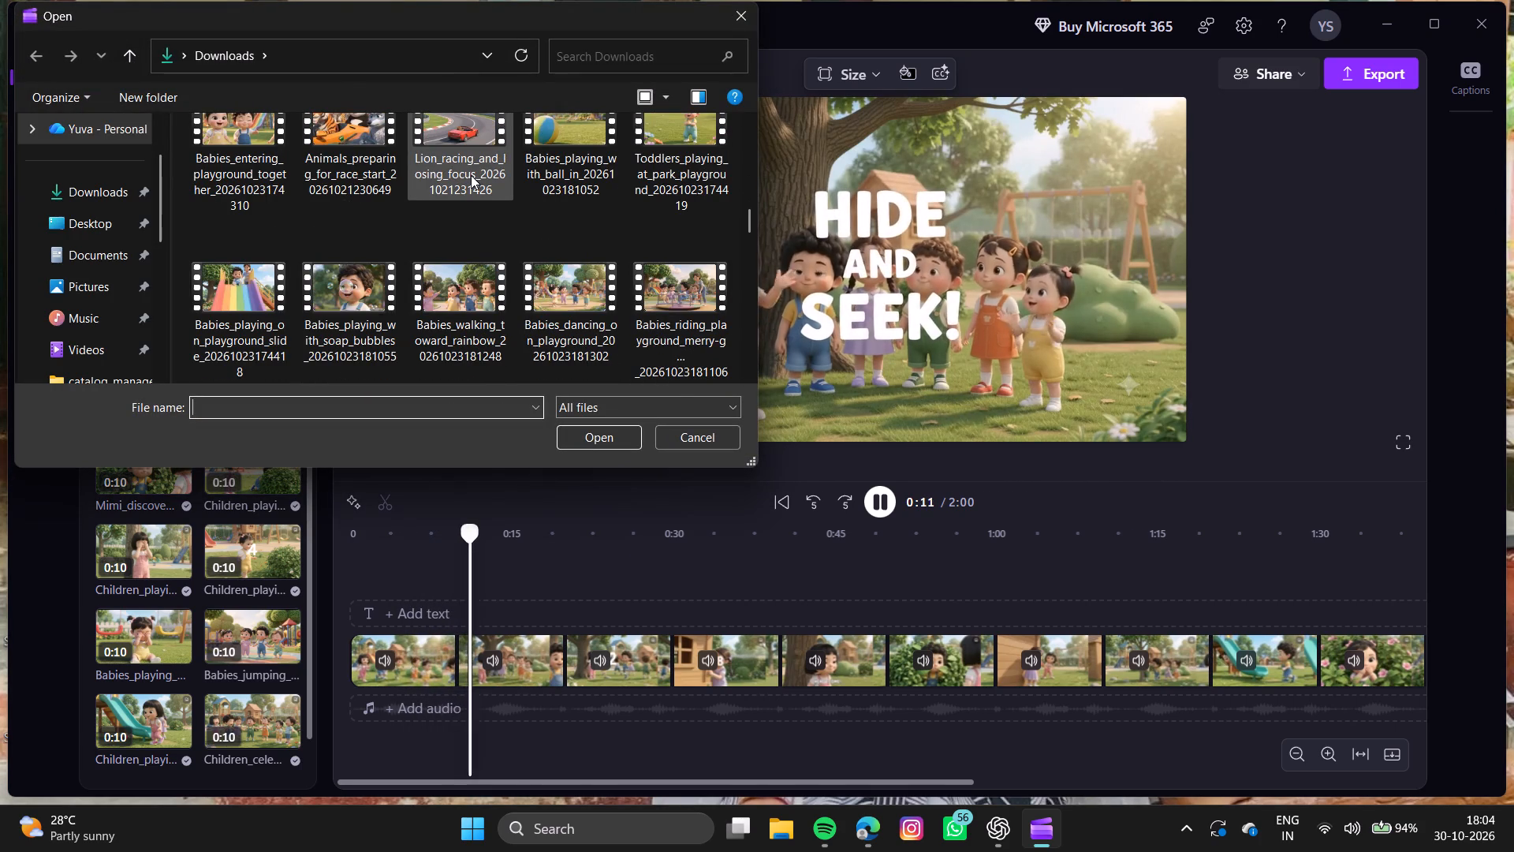
{"action": "scroll", "coordinate": [471, 175], "scroll_direction": "down", "scroll_amount": 1}
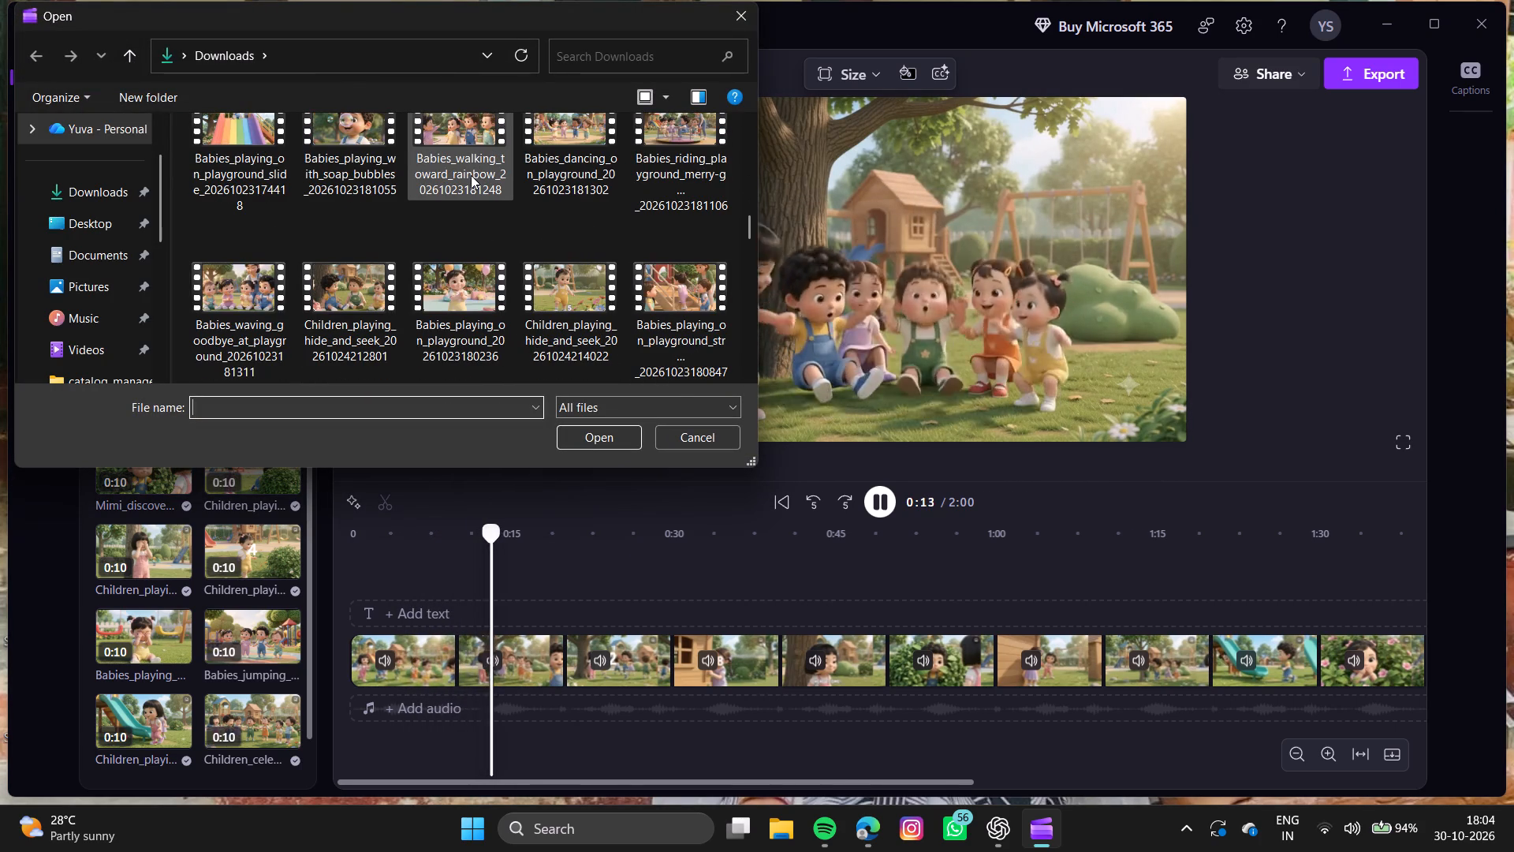
{"action": "scroll", "coordinate": [471, 175], "scroll_direction": "down", "scroll_amount": 1}
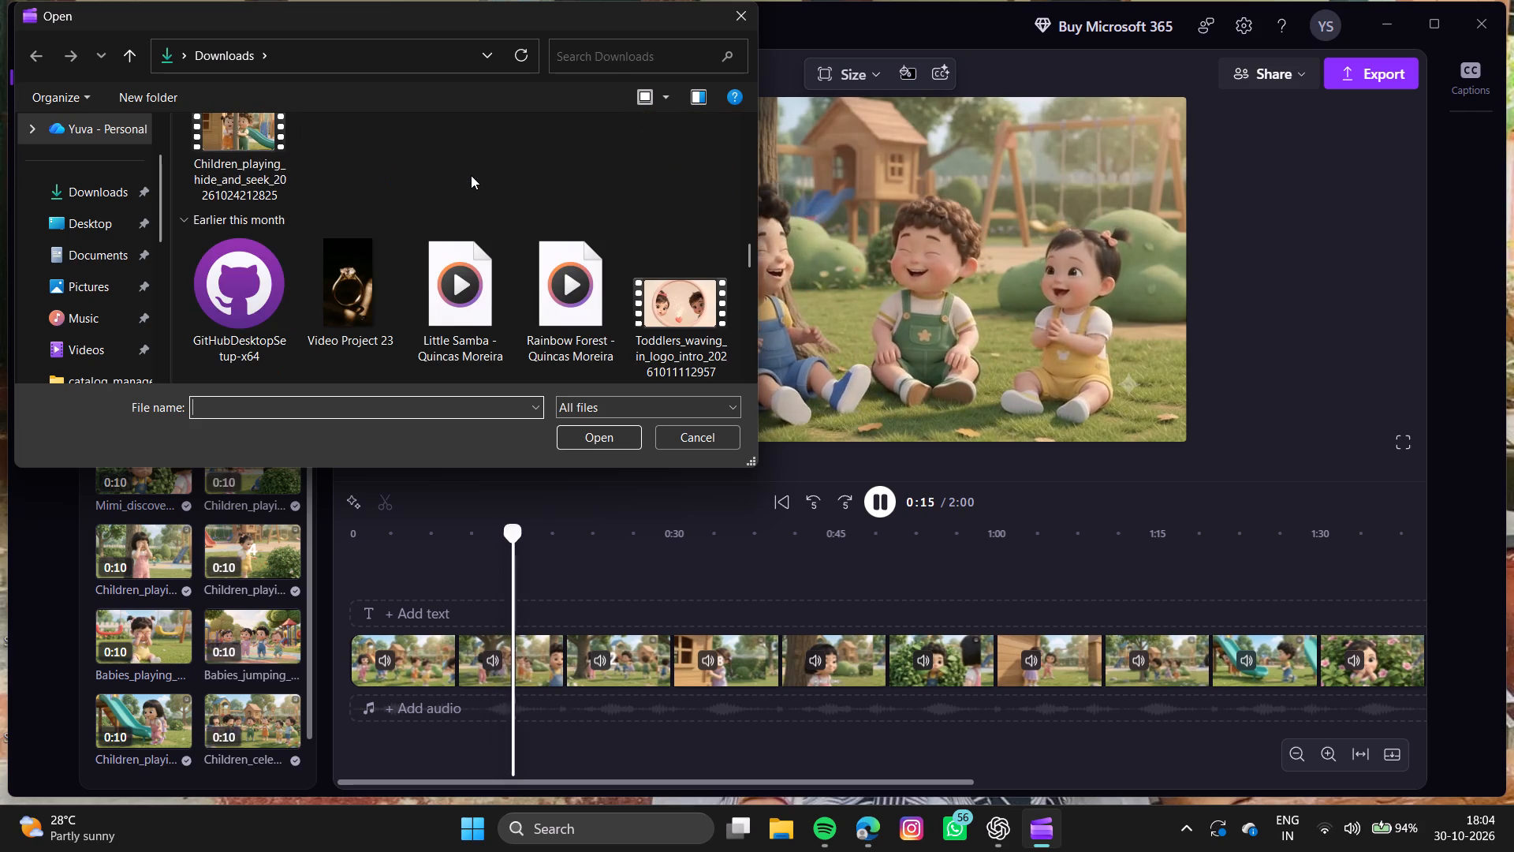
{"action": "scroll", "coordinate": [471, 175], "scroll_direction": "down", "scroll_amount": 1}
{"action": "left_click", "coordinate": [471, 175]}
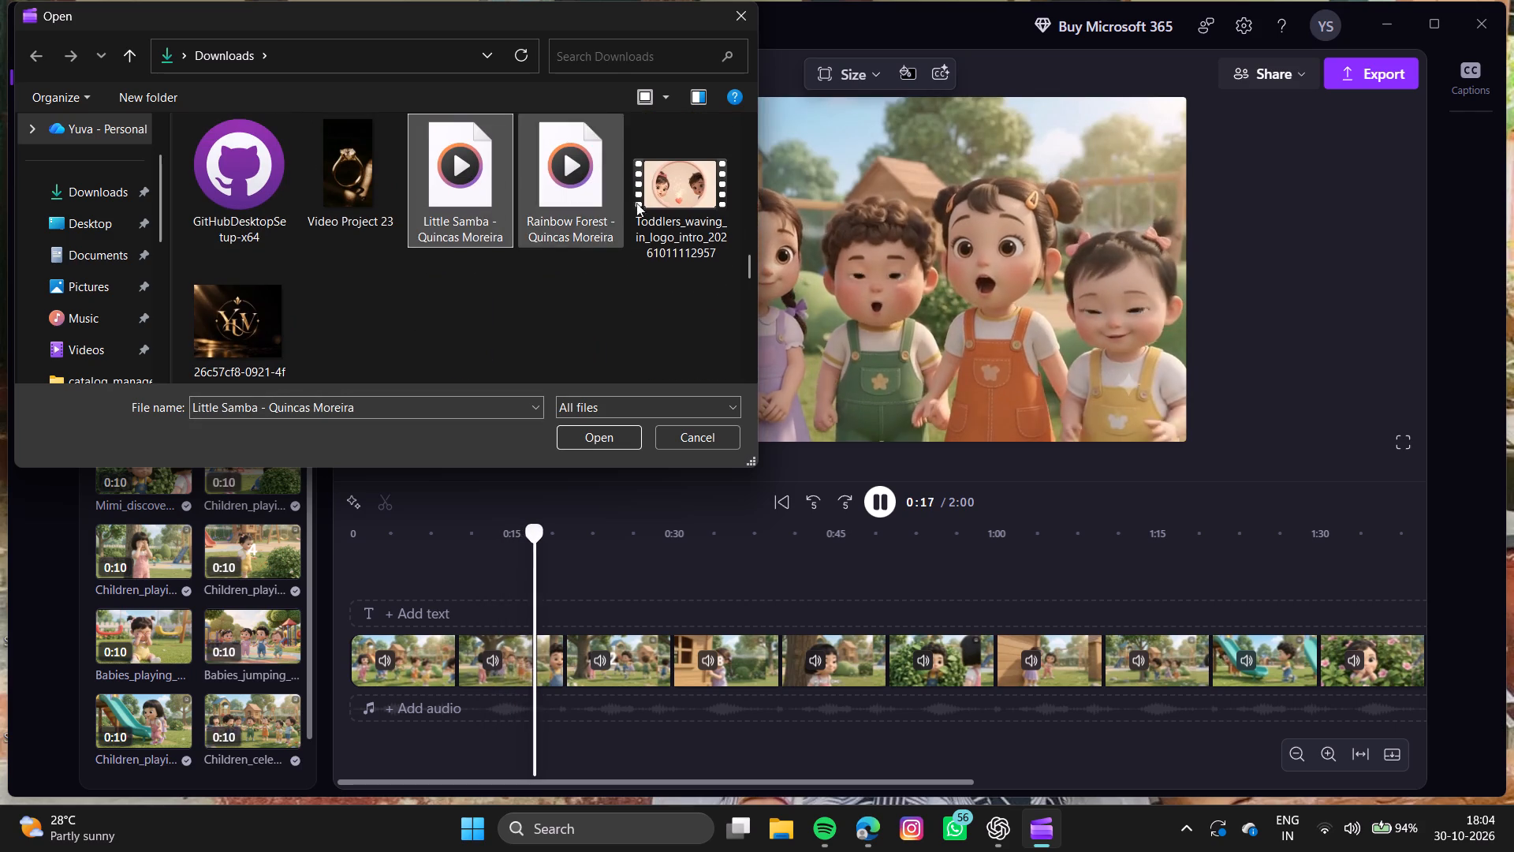
{"action": "double_click", "coordinate": [661, 208]}
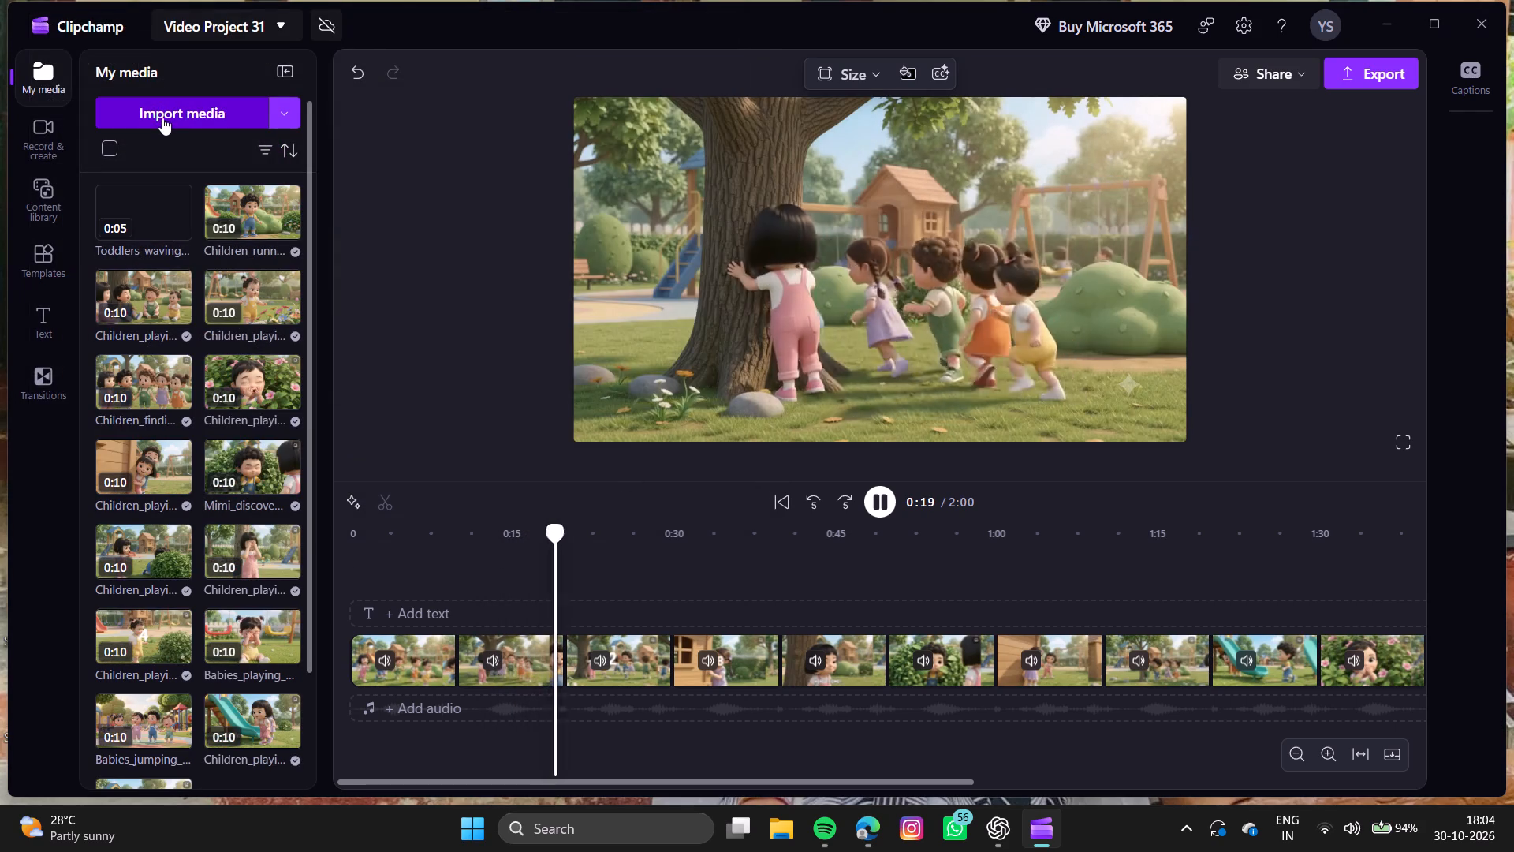
Import logo.png from the Downloads folder into the project media.
{"action": "left_click", "coordinate": [163, 118]}
{"action": "scroll", "coordinate": [382, 215], "scroll_direction": "down", "scroll_amount": 2}
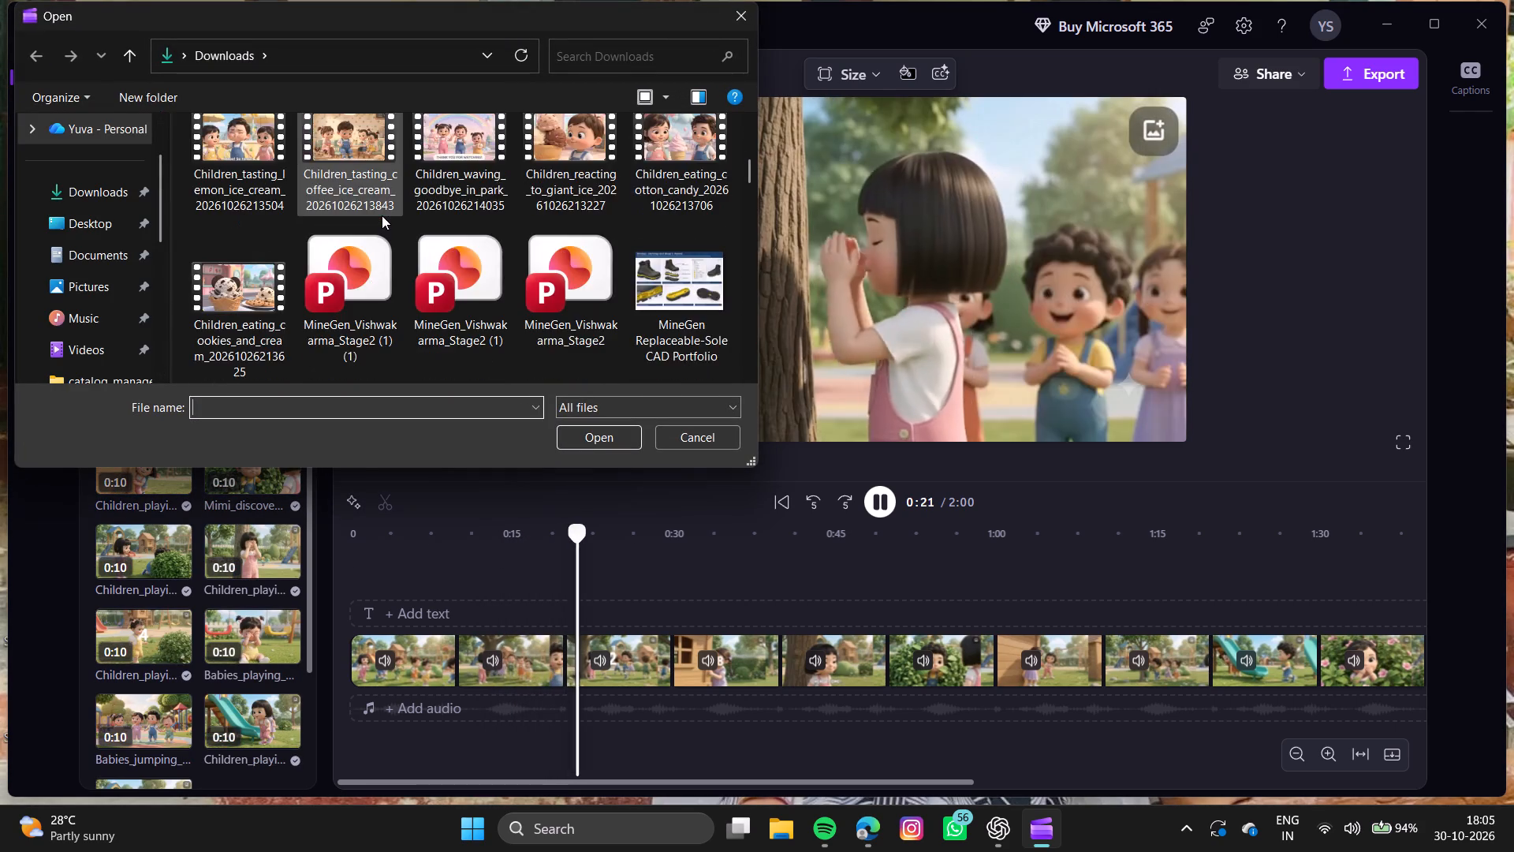
{"action": "scroll", "coordinate": [382, 215], "scroll_direction": "down", "scroll_amount": 3}
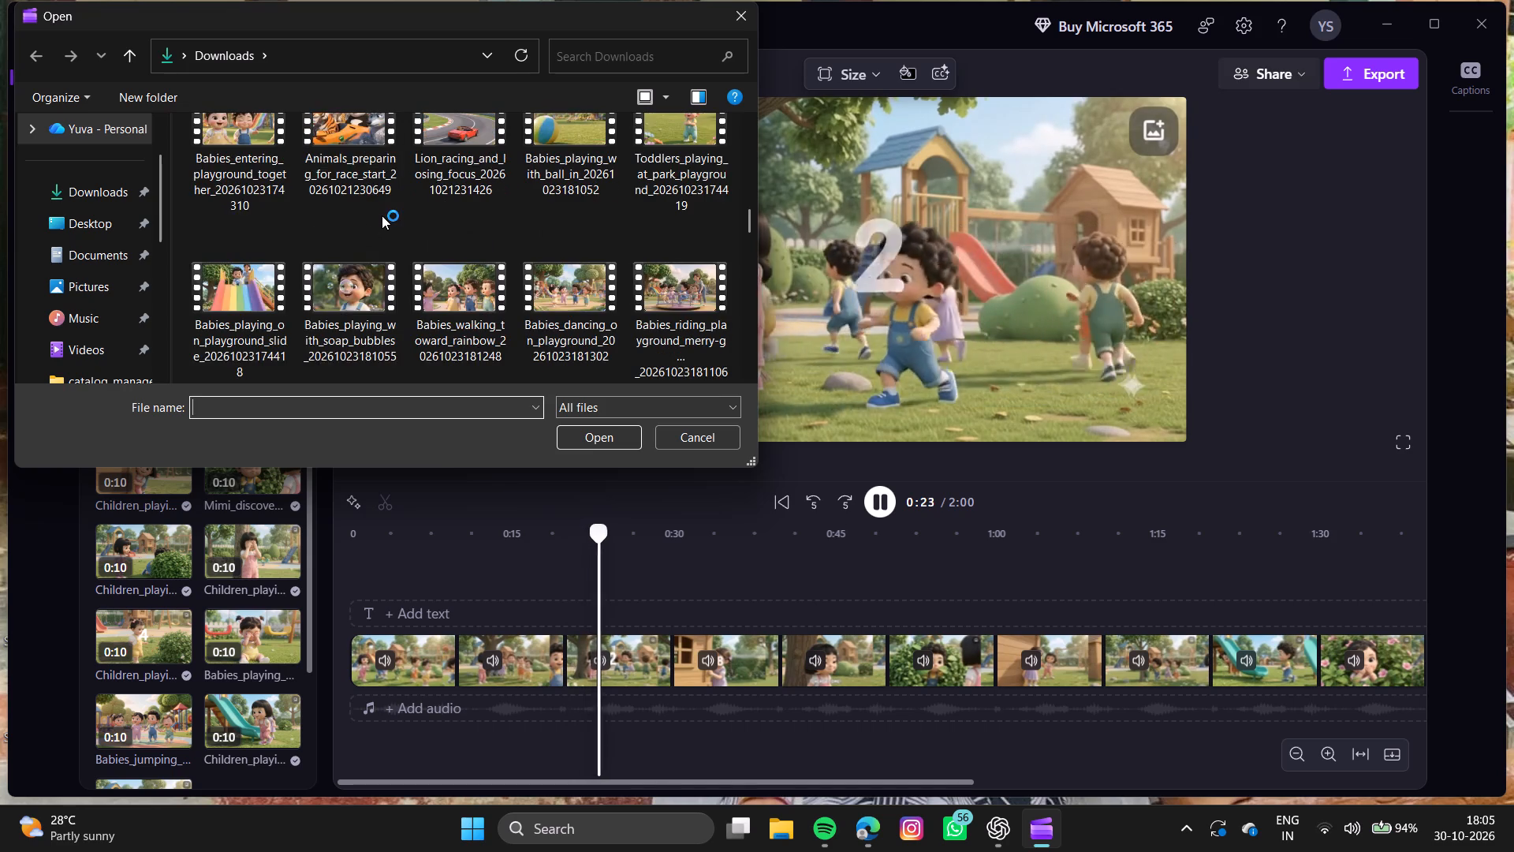
{"action": "scroll", "coordinate": [382, 215], "scroll_direction": "down", "scroll_amount": 3}
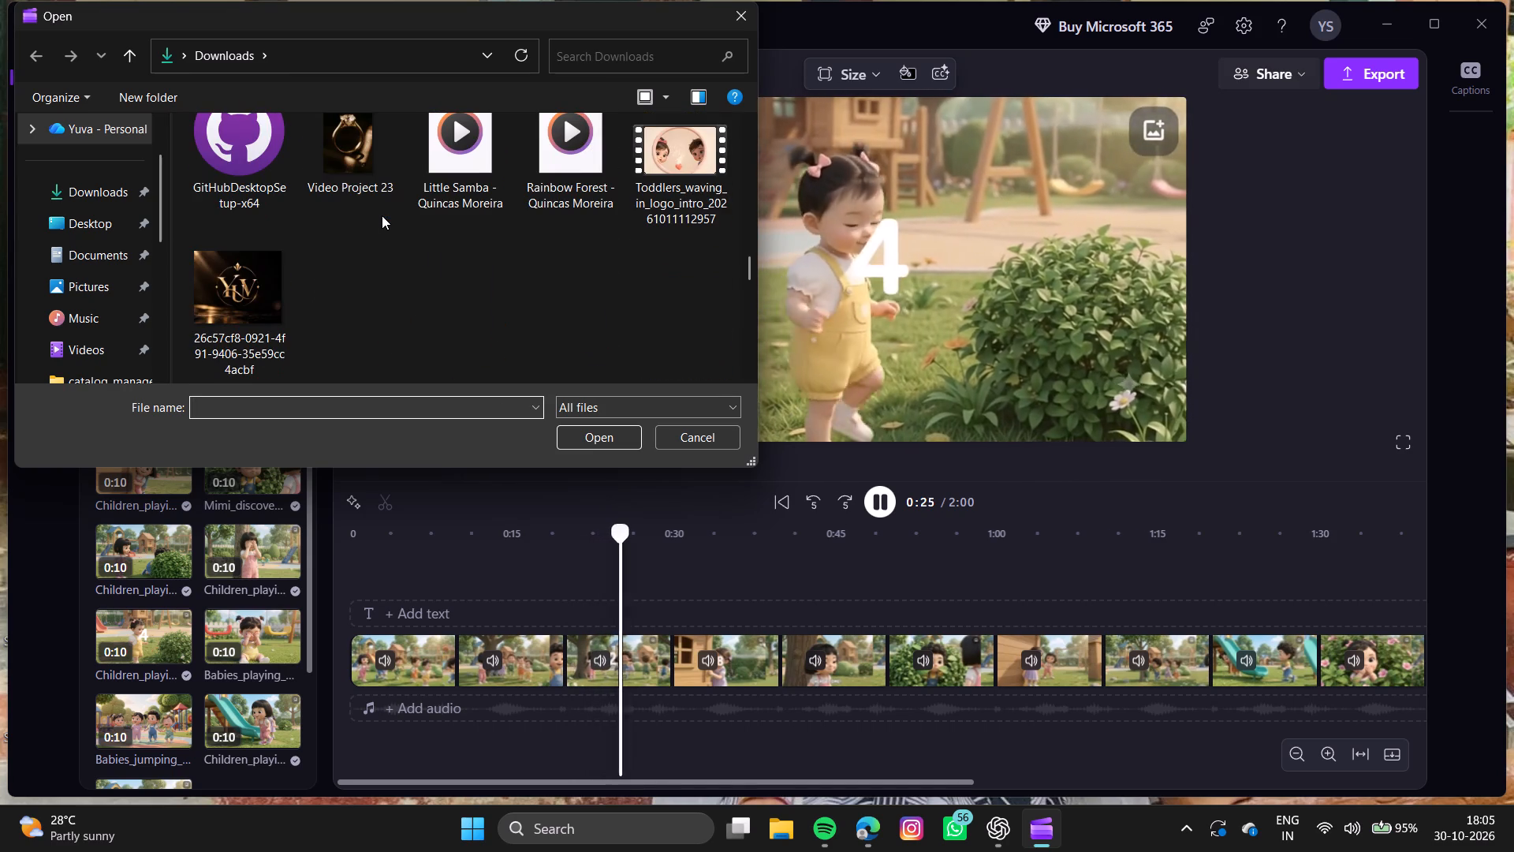
{"action": "scroll", "coordinate": [382, 215], "scroll_direction": "down", "scroll_amount": 1}
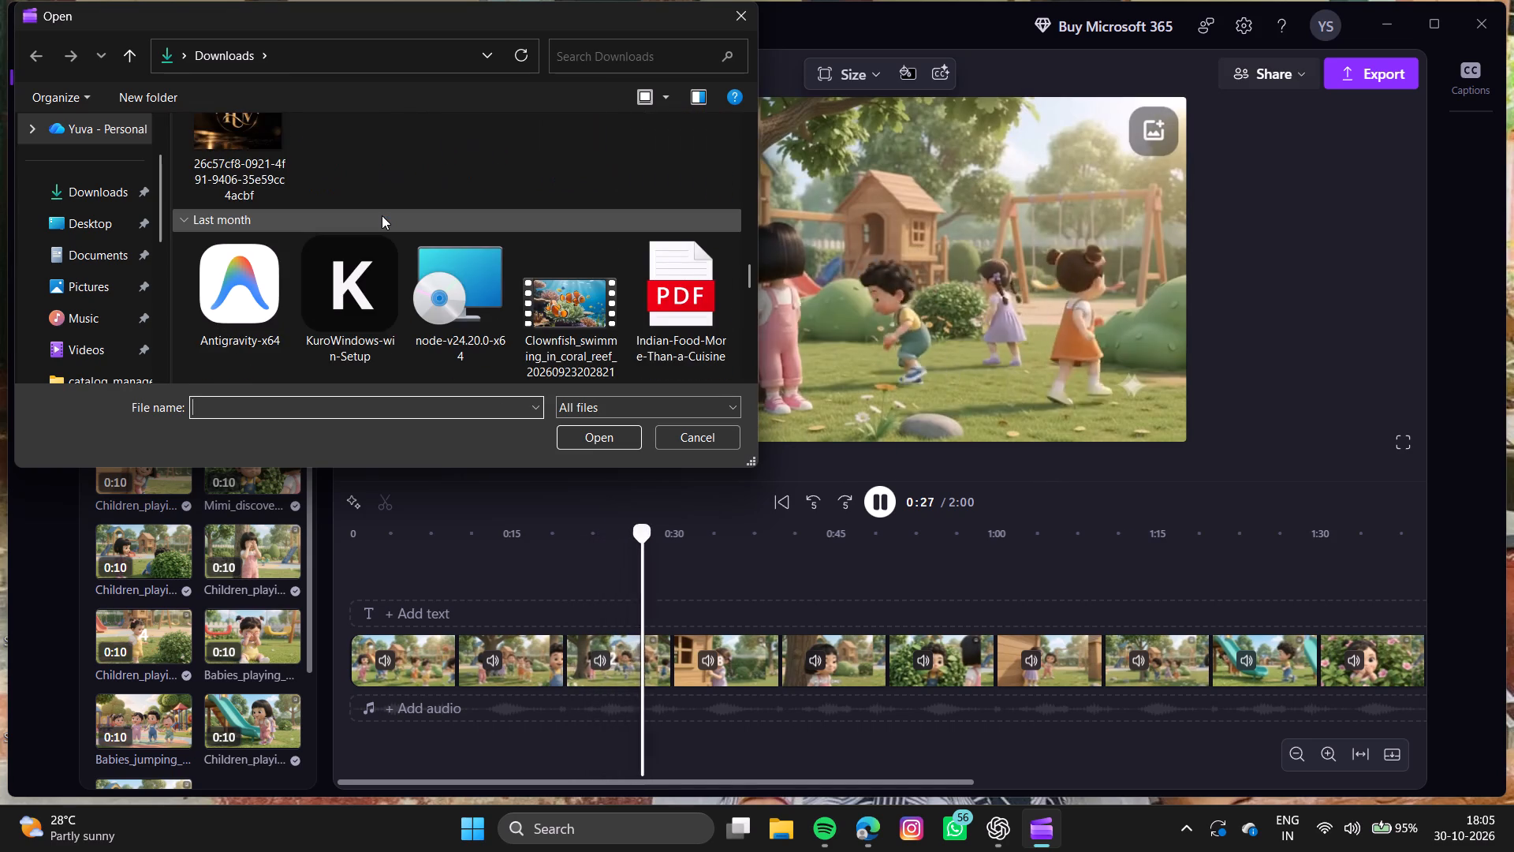
{"action": "scroll", "coordinate": [382, 215], "scroll_direction": "down", "scroll_amount": 2}
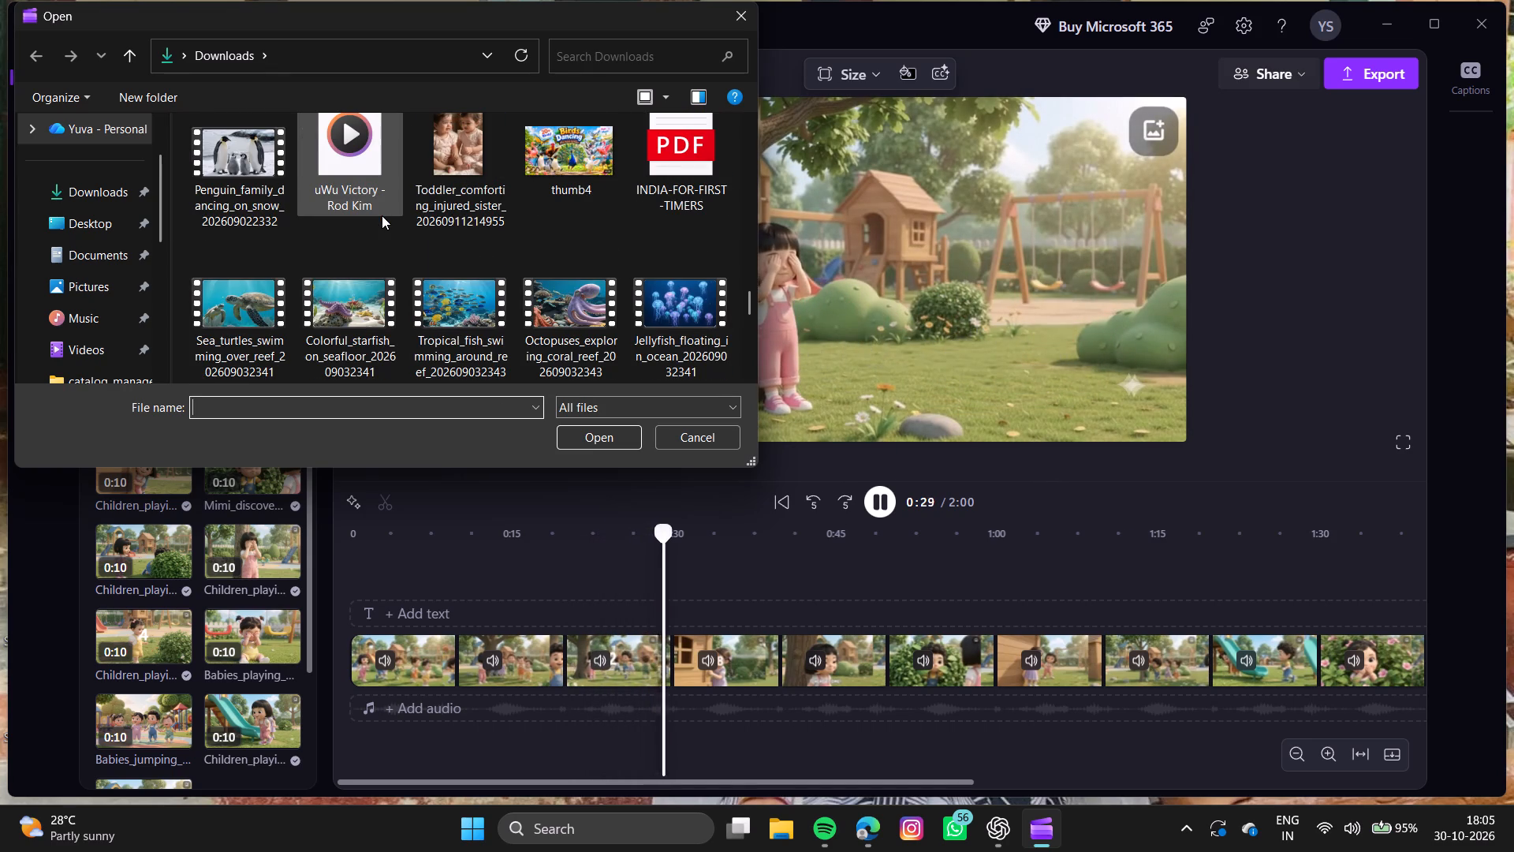
{"action": "scroll", "coordinate": [382, 215], "scroll_direction": "down", "scroll_amount": 1}
{"action": "double_click", "coordinate": [547, 167]}
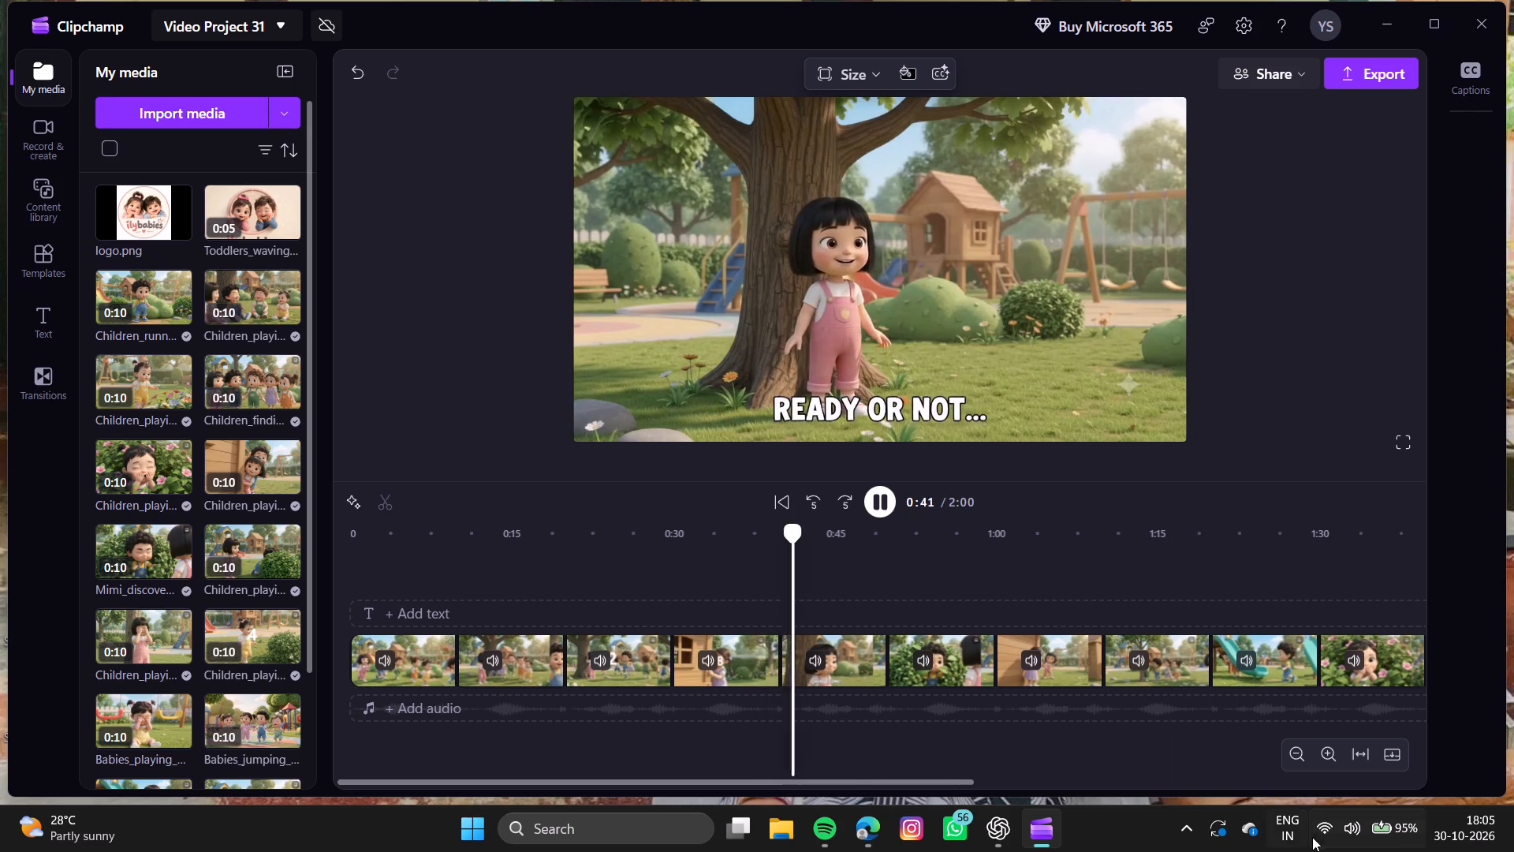
Lower the computer's sound volume to a little under two thirds.
{"action": "left_click", "coordinate": [1324, 835]}
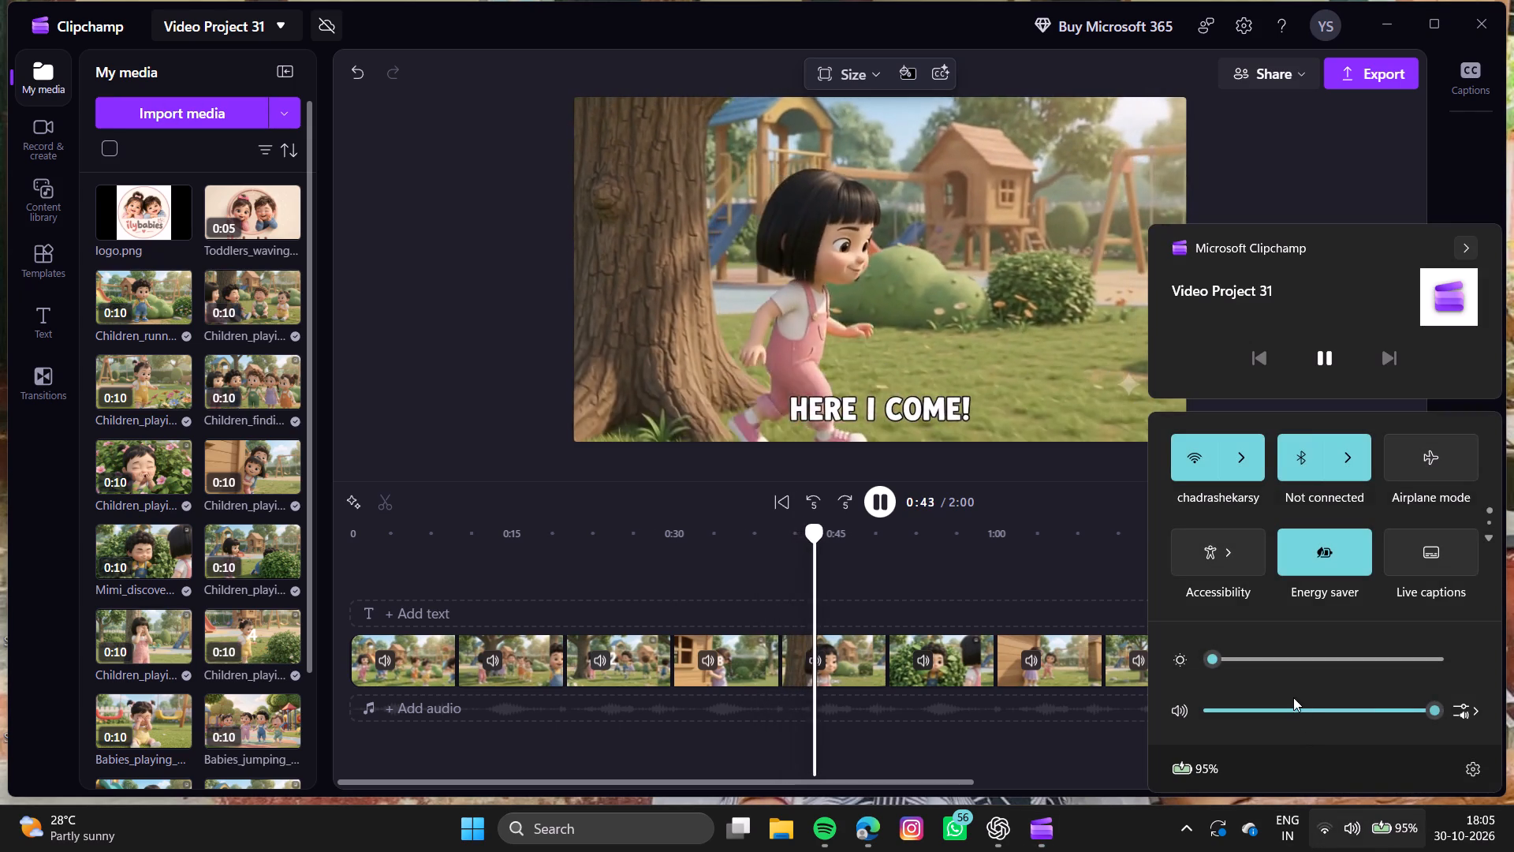
{"action": "left_click", "coordinate": [1352, 711]}
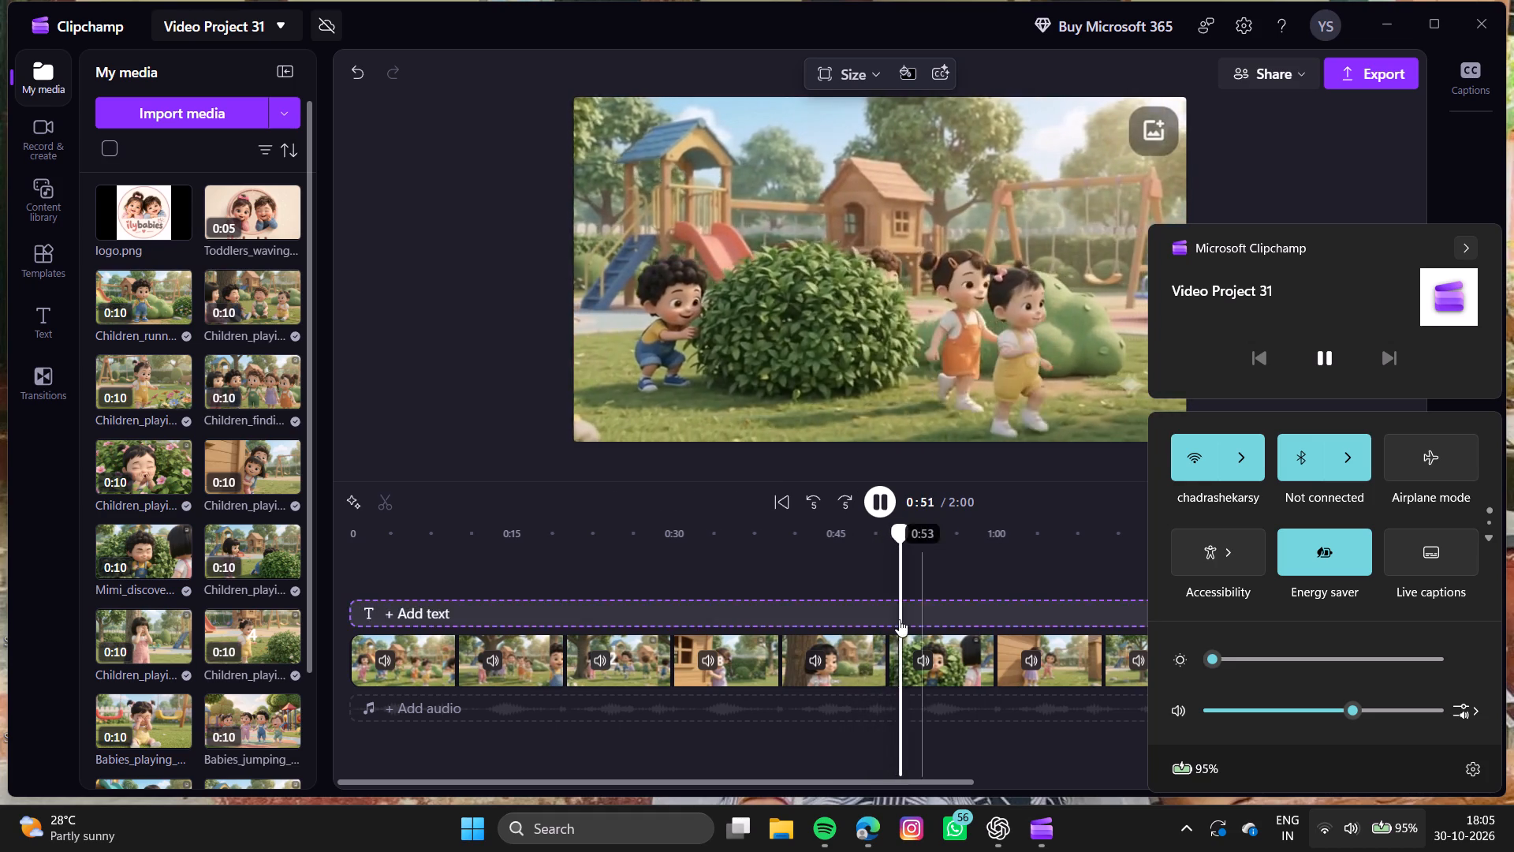
Trim about 2 seconds off the start of the Mimi_discove… clip, keep it starting at 0:50, and play back the join.
{"action": "left_click_drag", "start_coordinate": [901, 659], "coordinate": [902, 660]}
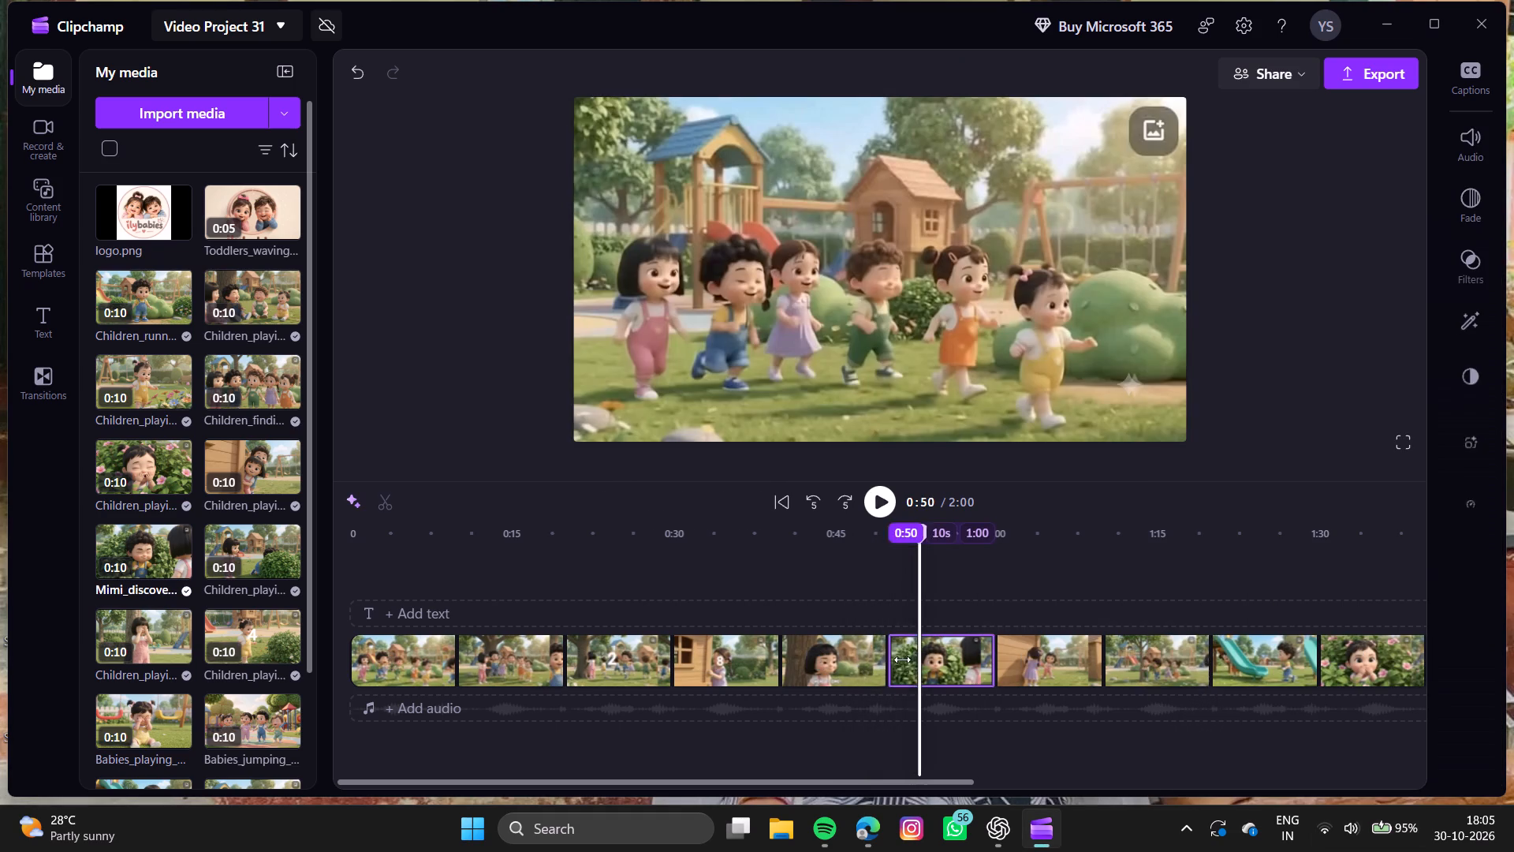
{"action": "left_click_drag", "start_coordinate": [902, 660], "coordinate": [914, 663]}
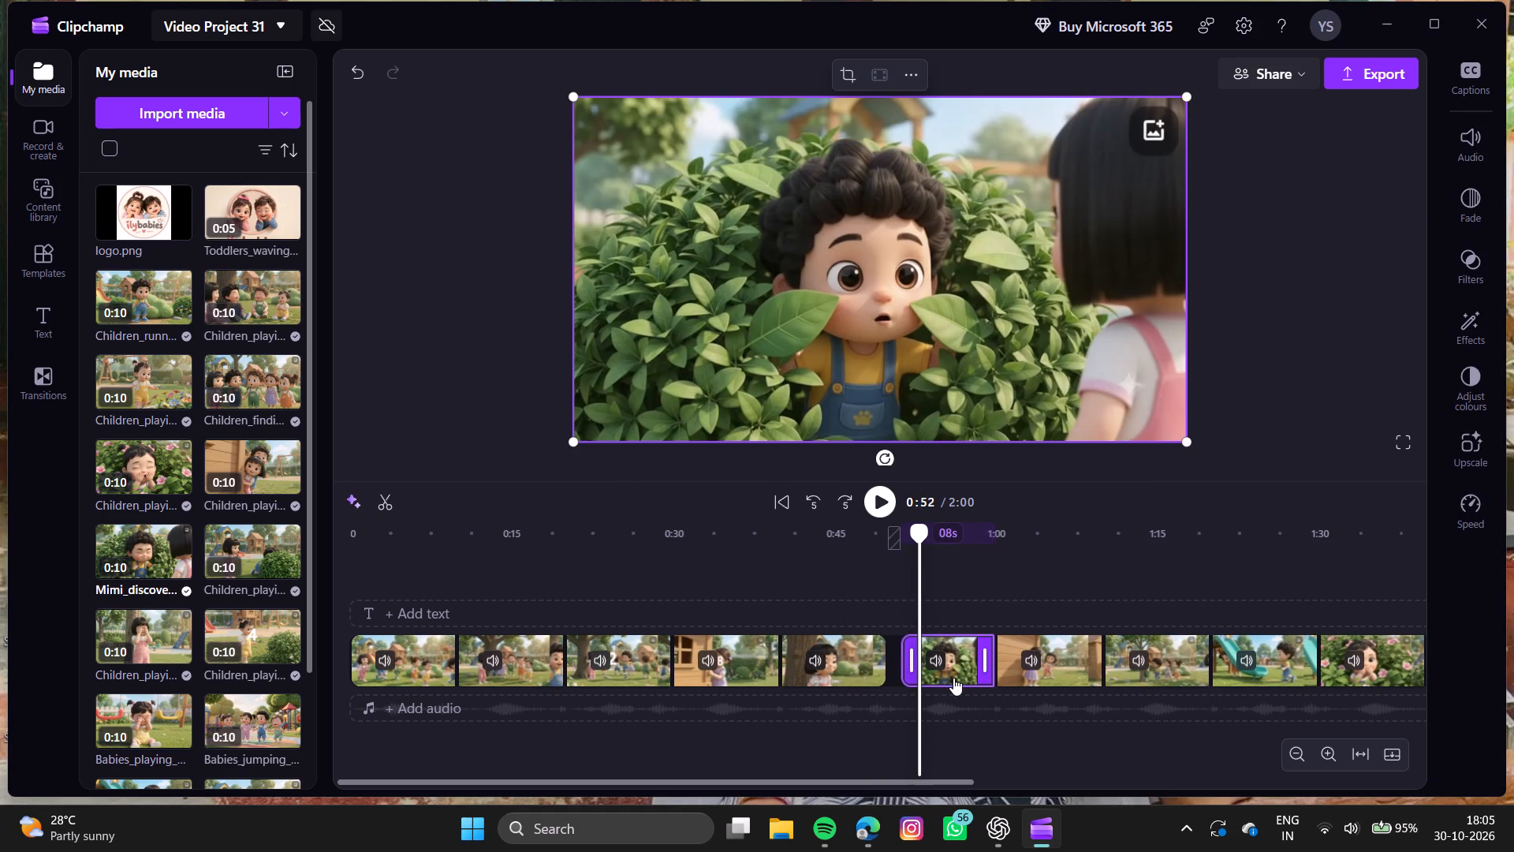
{"action": "left_click_drag", "start_coordinate": [953, 678], "coordinate": [902, 682]}
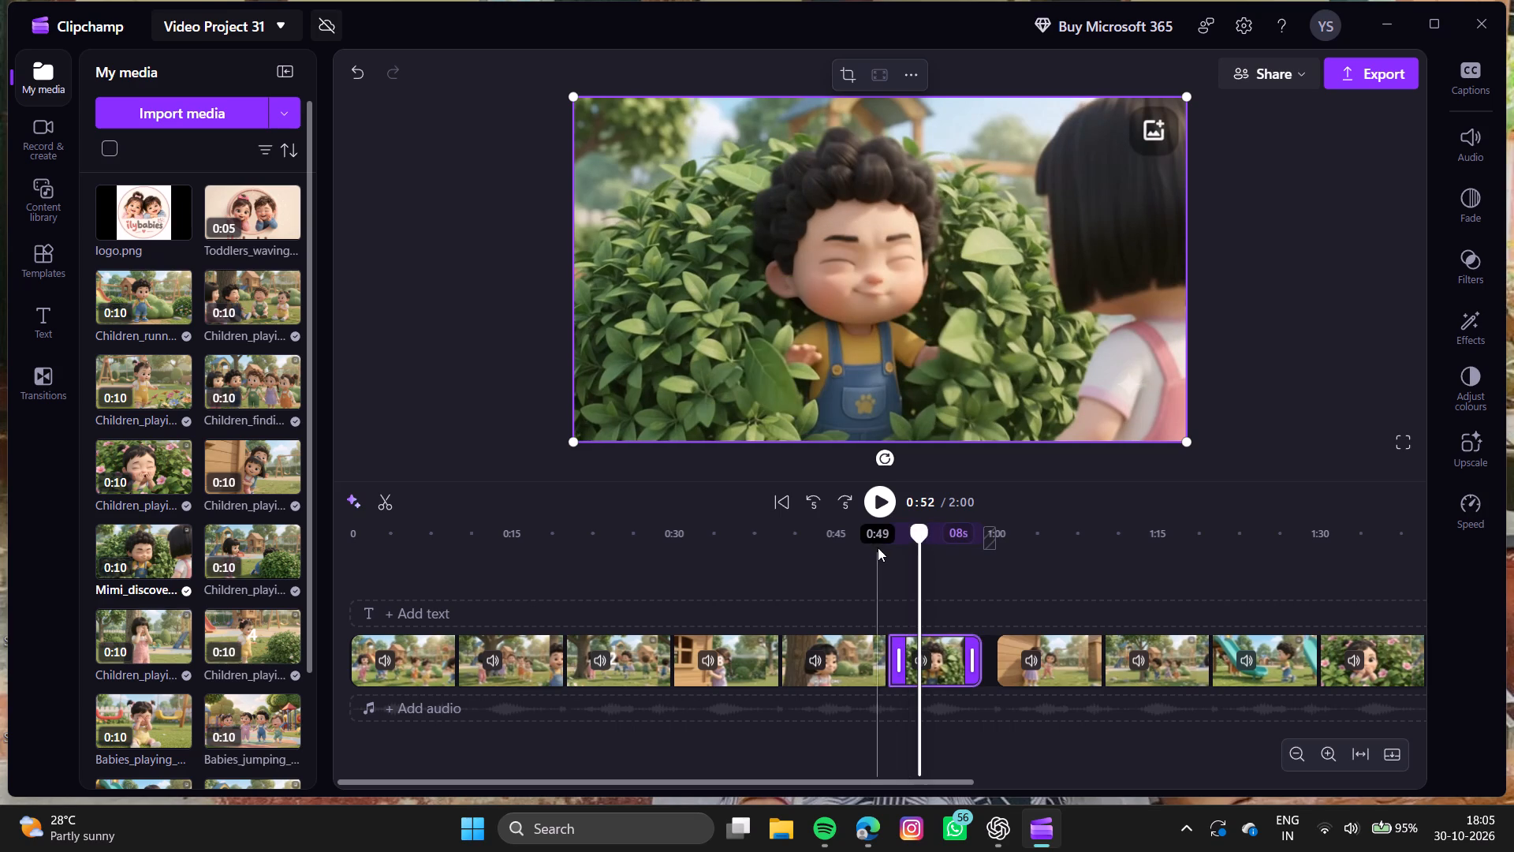
{"action": "left_click", "coordinate": [878, 547]}
{"action": "left_click", "coordinate": [882, 496]}
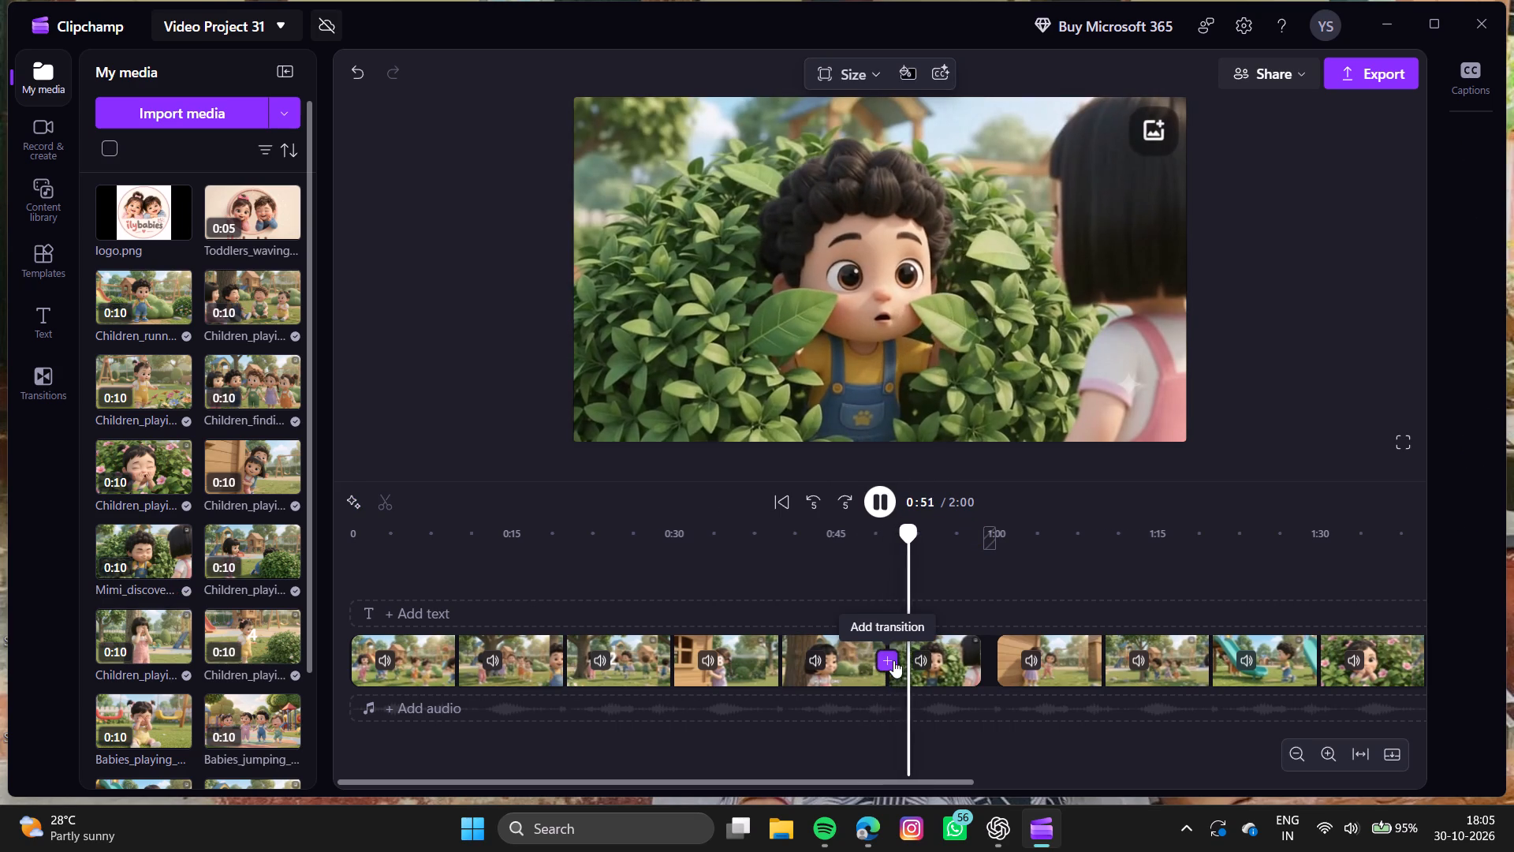
{"action": "left_click_drag", "start_coordinate": [893, 659], "coordinate": [898, 659]}
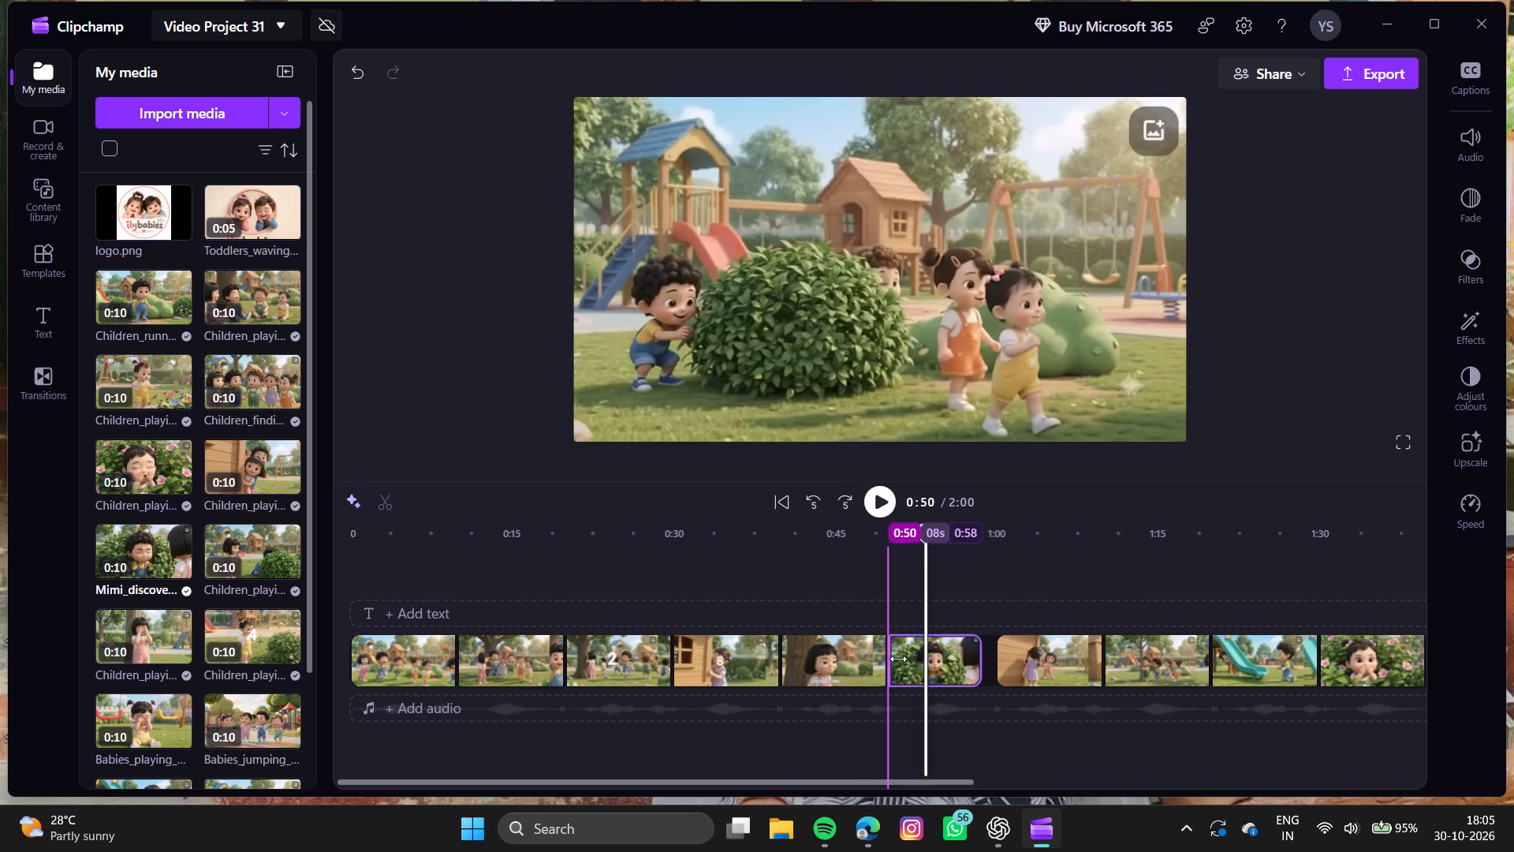
{"action": "left_click_drag", "start_coordinate": [898, 659], "coordinate": [901, 659]}
{"action": "left_click_drag", "start_coordinate": [942, 672], "coordinate": [913, 674]}
{"action": "left_click", "coordinate": [882, 593]}
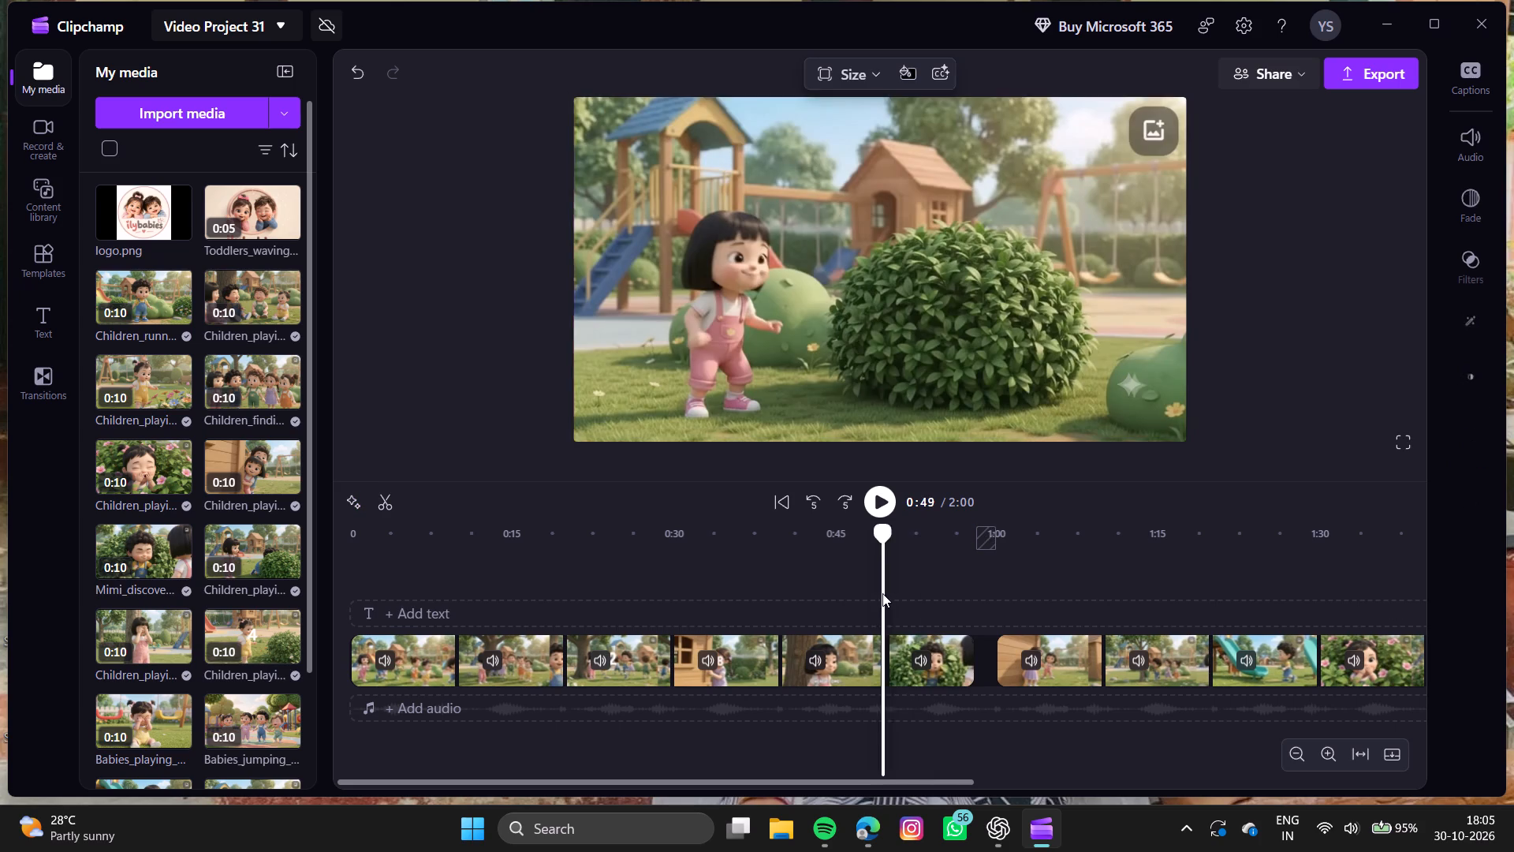
{"action": "left_click", "coordinate": [878, 509]}
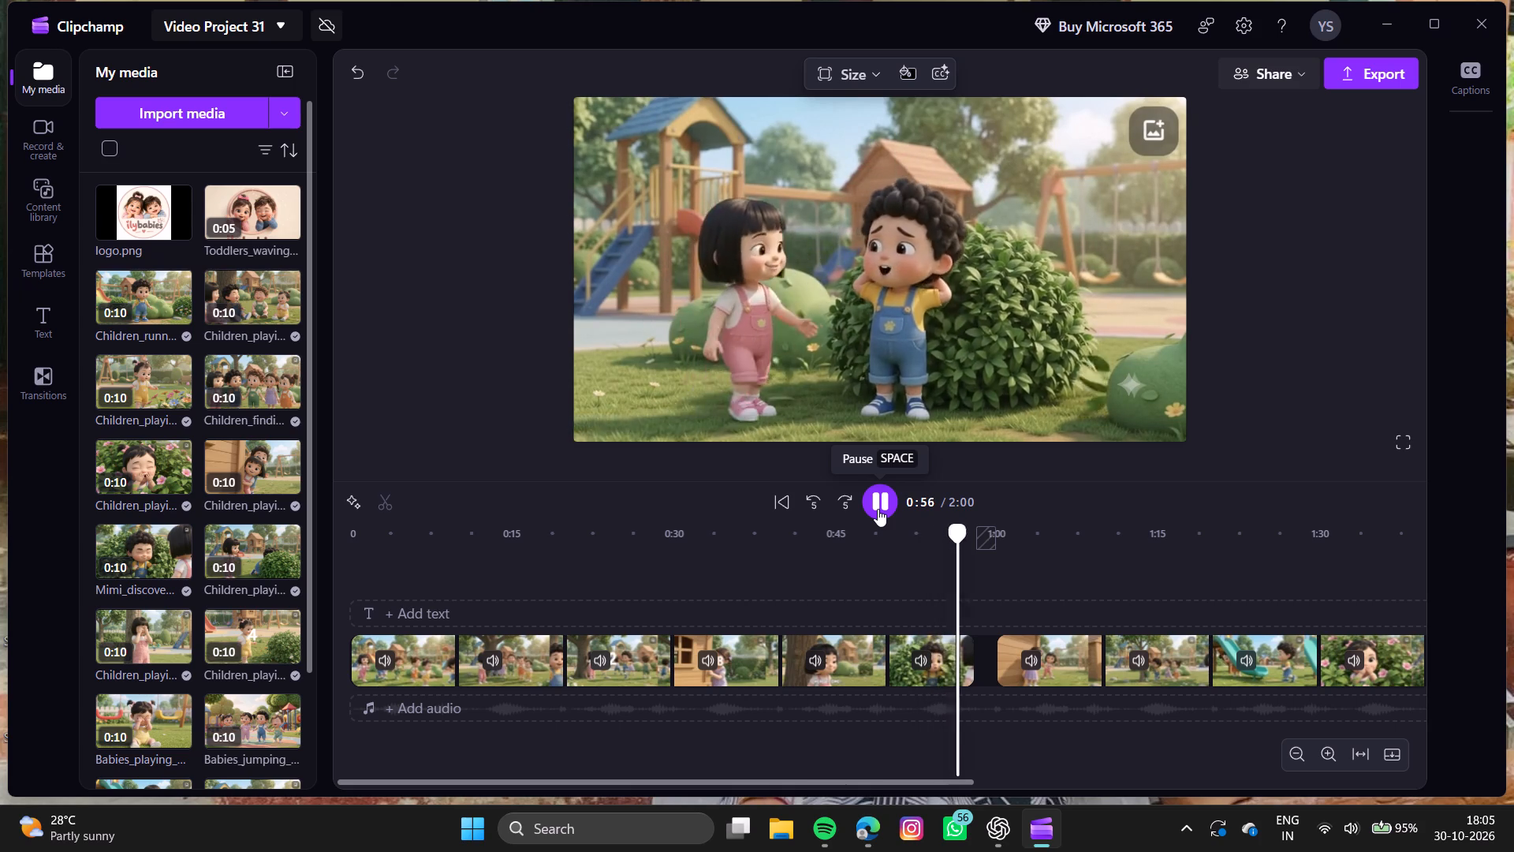
Swap the "Here I come!" clip with the trimmed Mimi_discove… clip so Mimi's comes first at 0:40, and play back the result.
{"action": "left_click", "coordinate": [810, 549]}
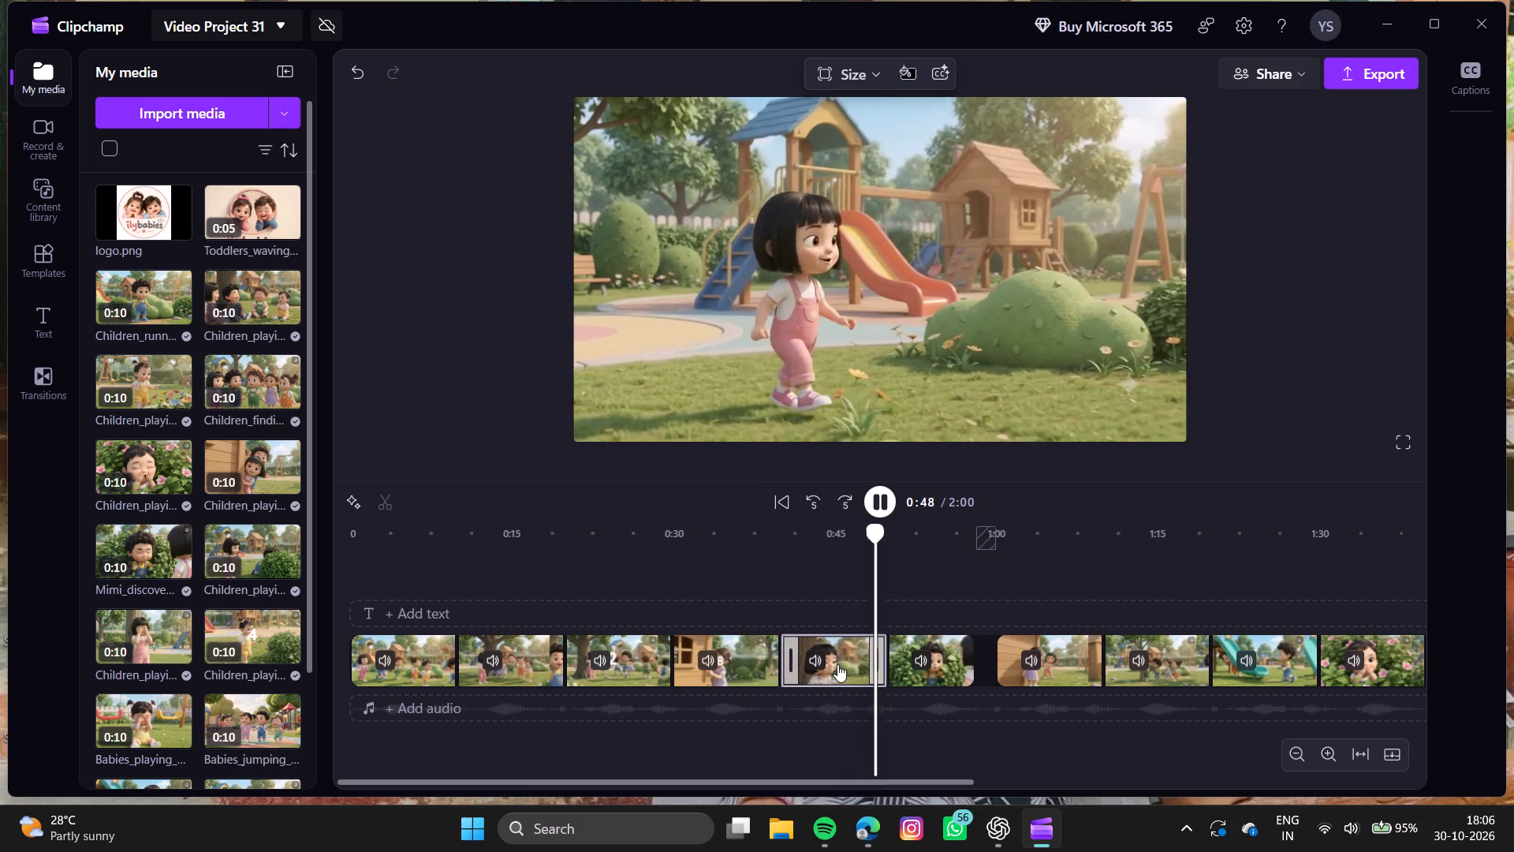
{"action": "left_click_drag", "start_coordinate": [844, 665], "coordinate": [942, 678]}
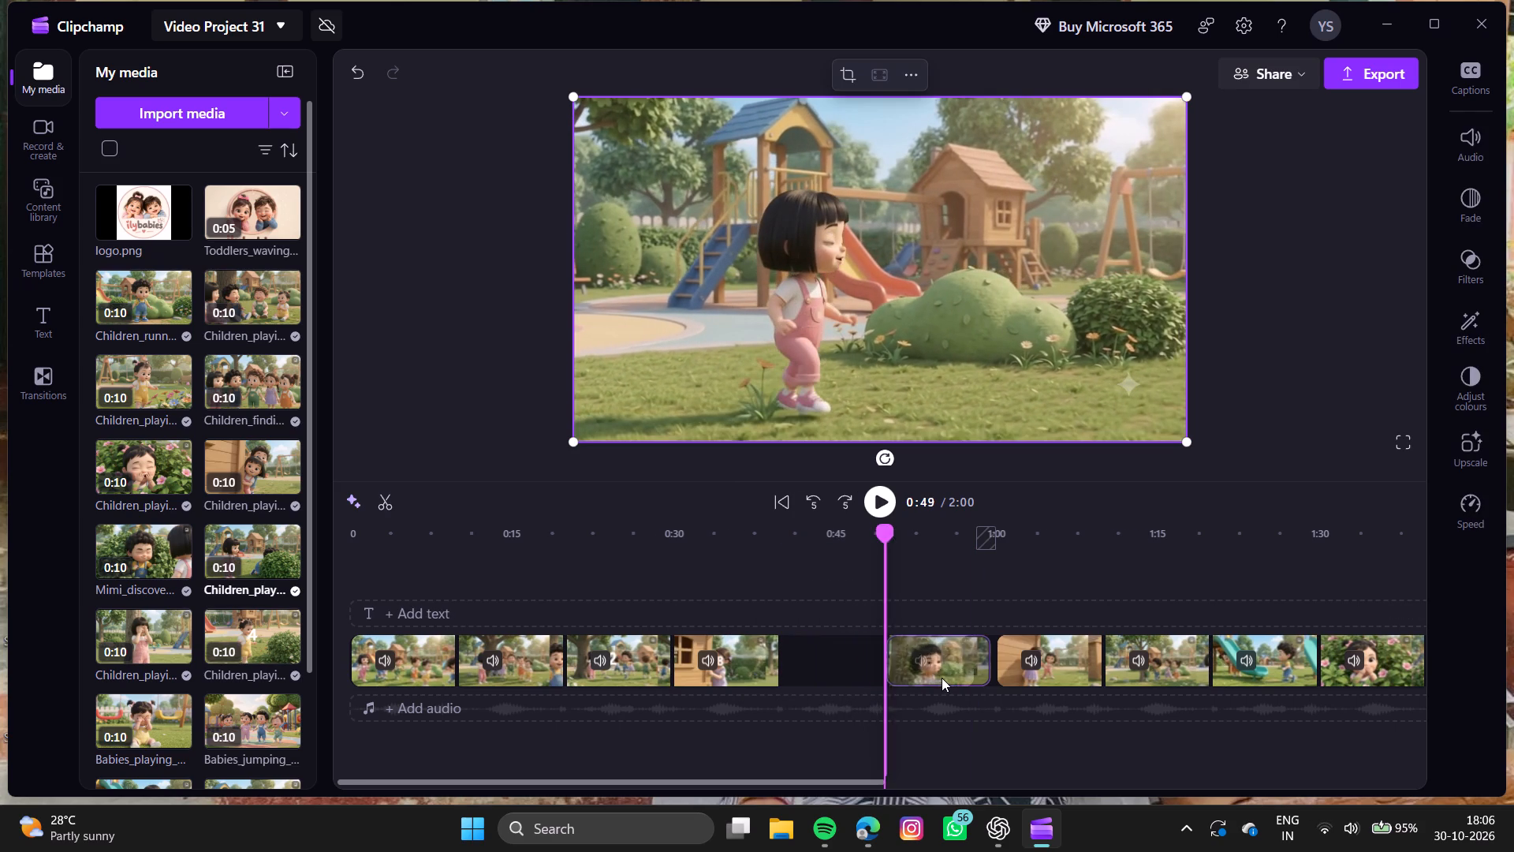
{"action": "left_click_drag", "start_coordinate": [942, 678], "coordinate": [956, 679]}
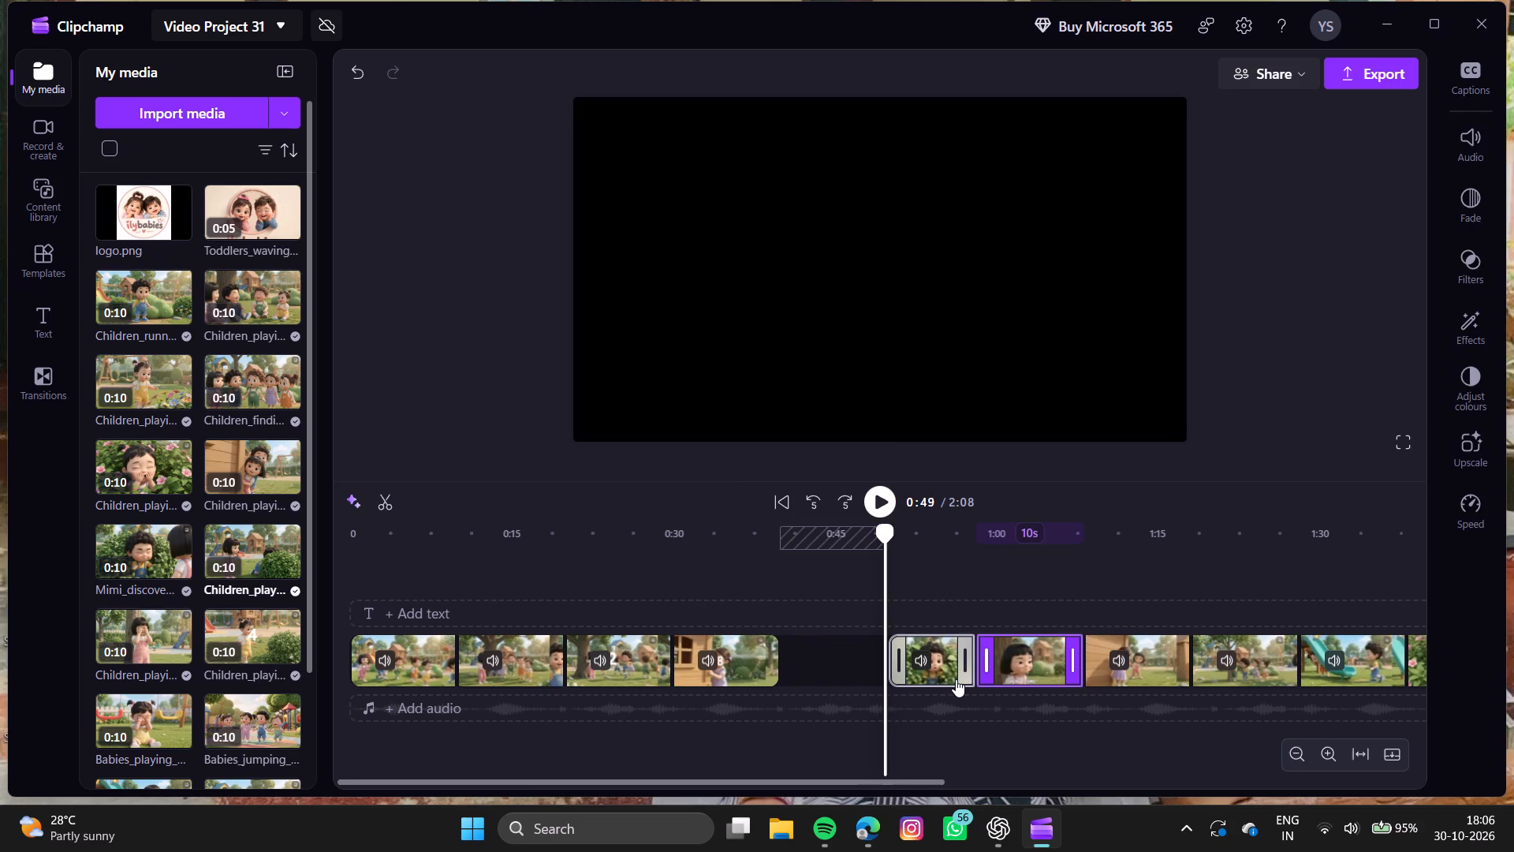
{"action": "left_click_drag", "start_coordinate": [934, 669], "coordinate": [803, 664]}
{"action": "left_click_drag", "start_coordinate": [1046, 668], "coordinate": [910, 656]}
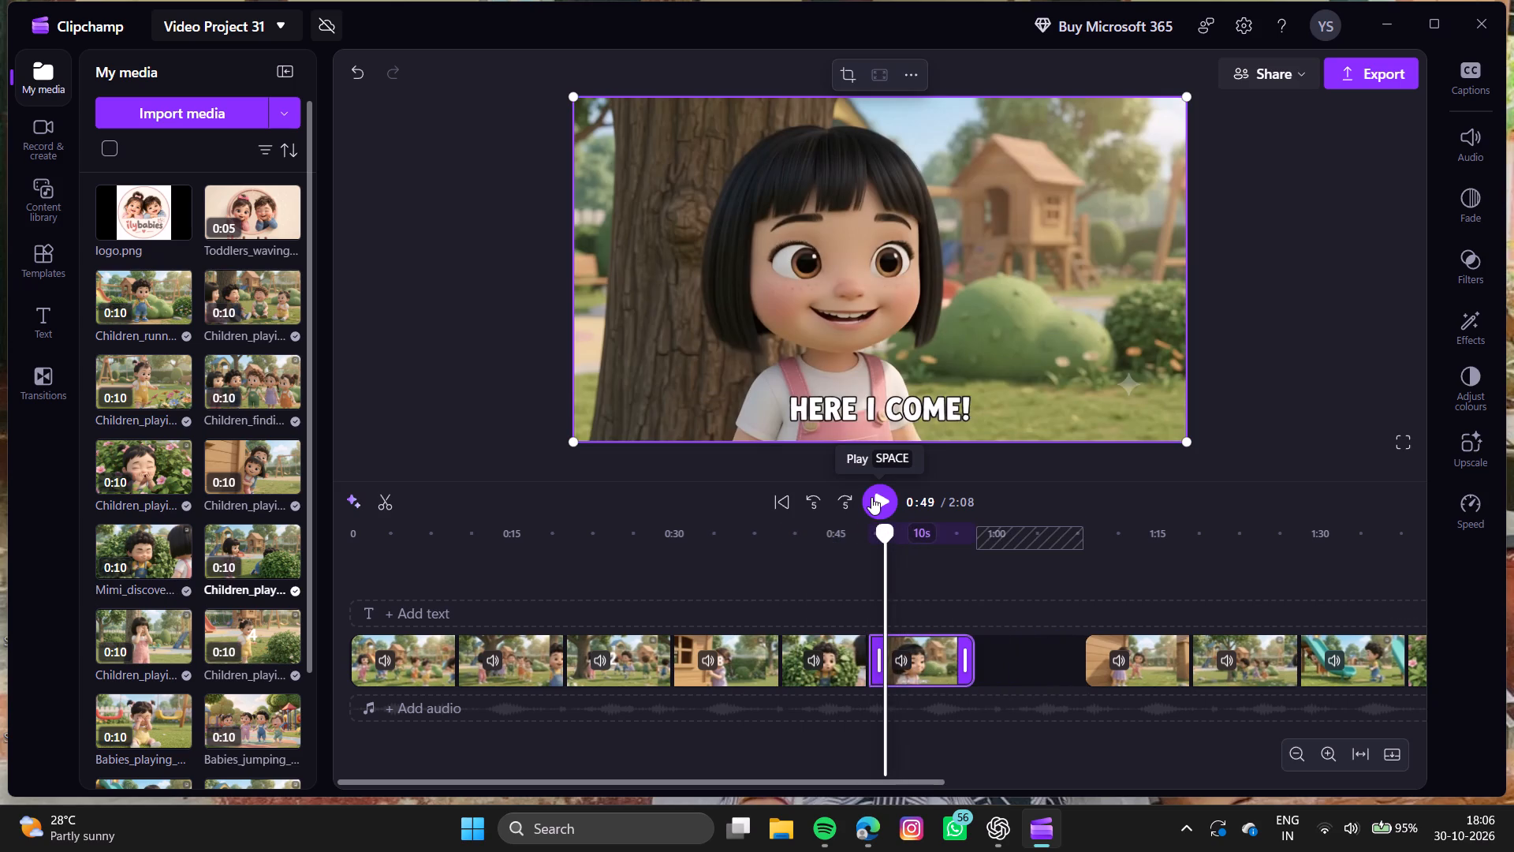
{"action": "left_click", "coordinate": [871, 497]}
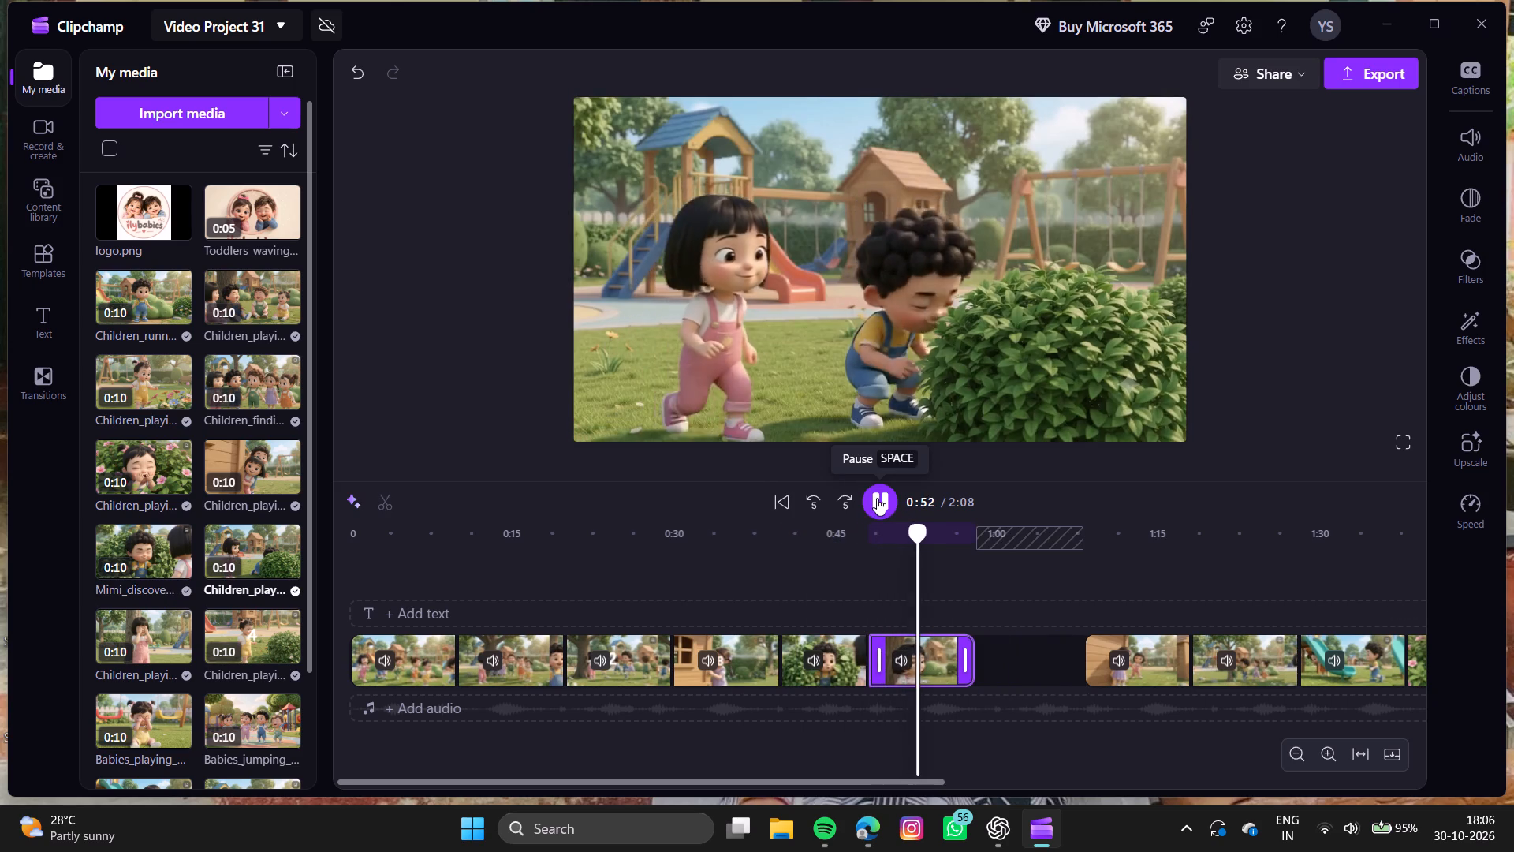
{"action": "left_click", "coordinate": [905, 568]}
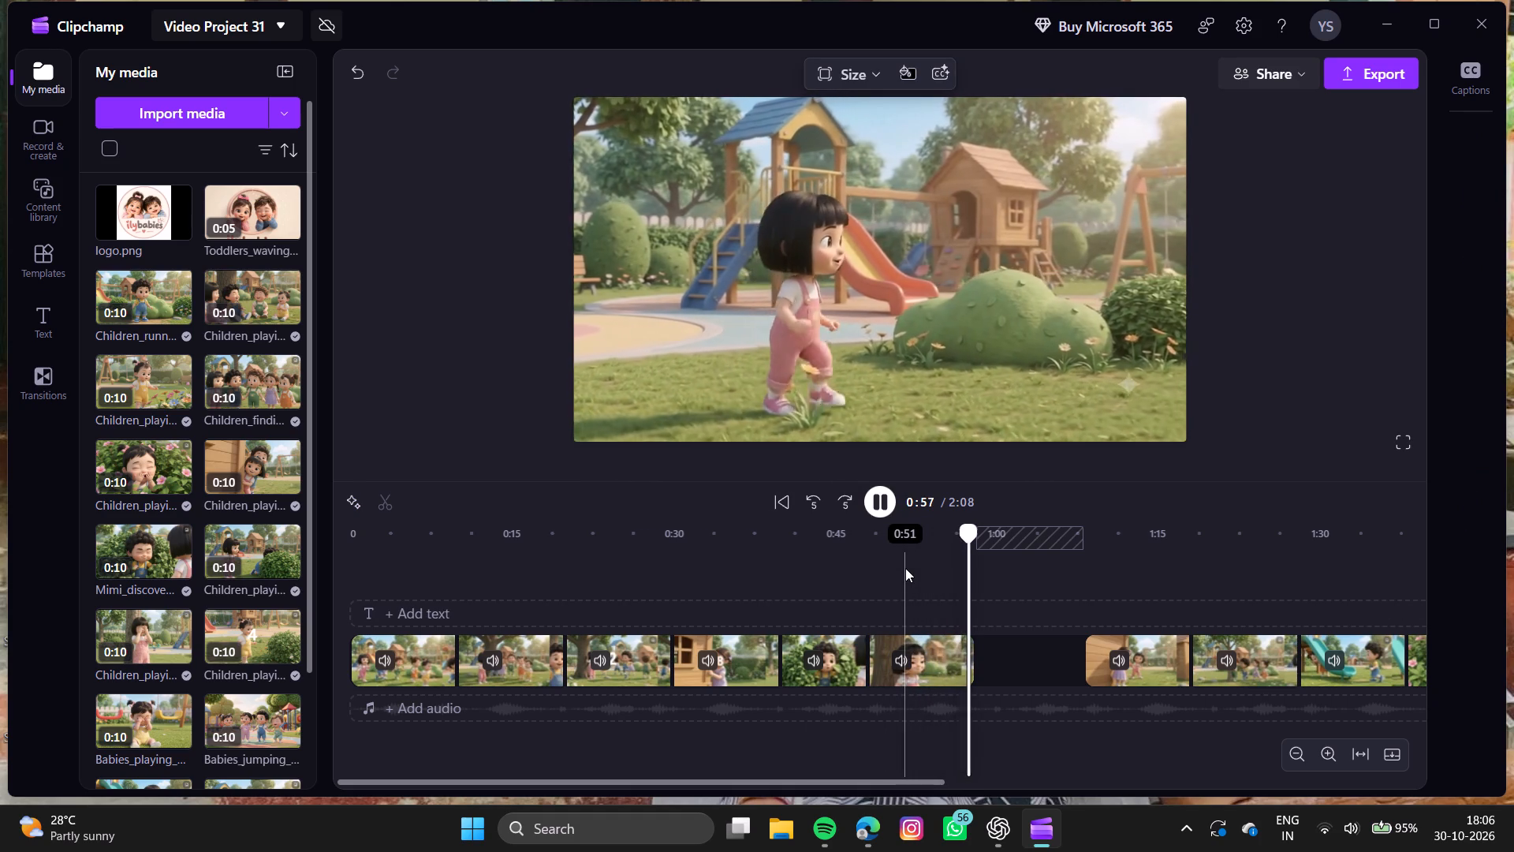
Move the wooden playhouse clip ("Tara found!") back to about 0:58, directly after the "Here I come!" clip, and play it.
{"action": "left_click_drag", "start_coordinate": [1152, 669], "coordinate": [1047, 667]}
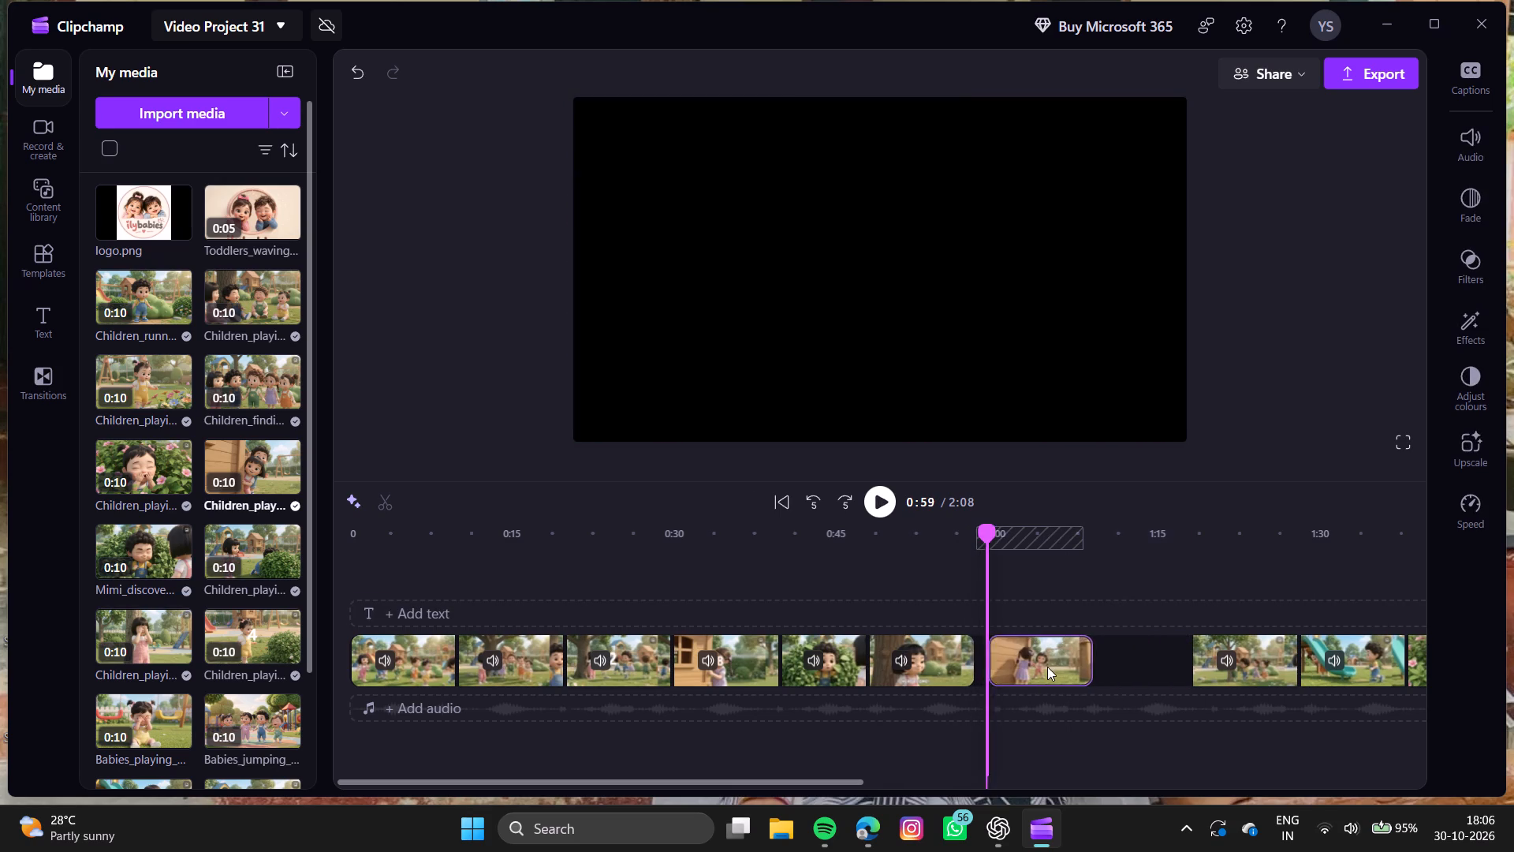
{"action": "left_click_drag", "start_coordinate": [1047, 667], "coordinate": [1043, 665]}
{"action": "left_click", "coordinate": [885, 499]}
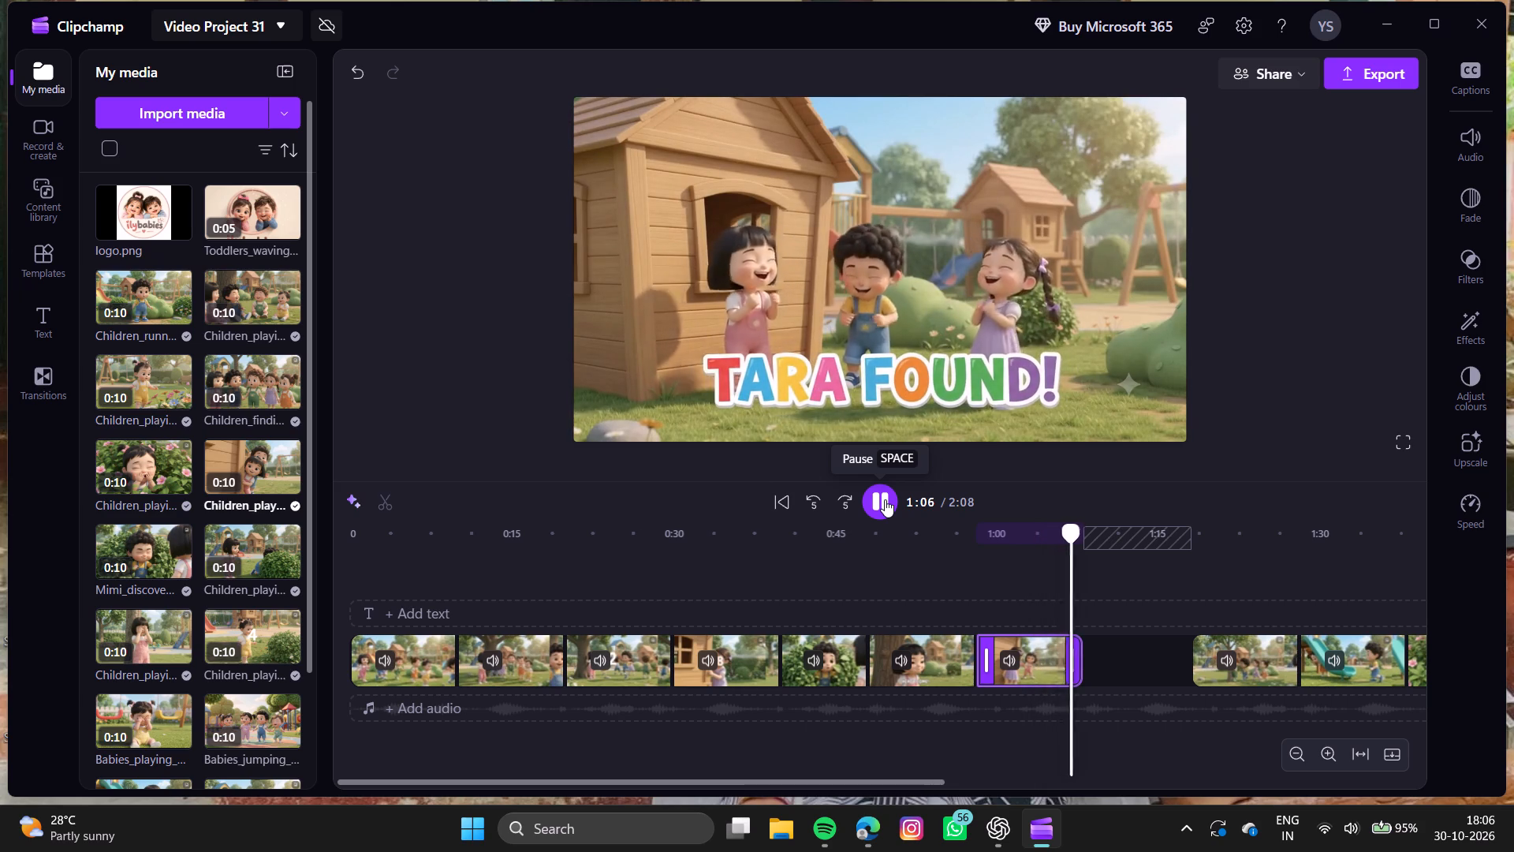
Move the Children_finding_Kiki clip back to about 1:08, play it, and insert the green slide clip directly before it.
{"action": "left_click_drag", "start_coordinate": [1271, 656], "coordinate": [1160, 663]}
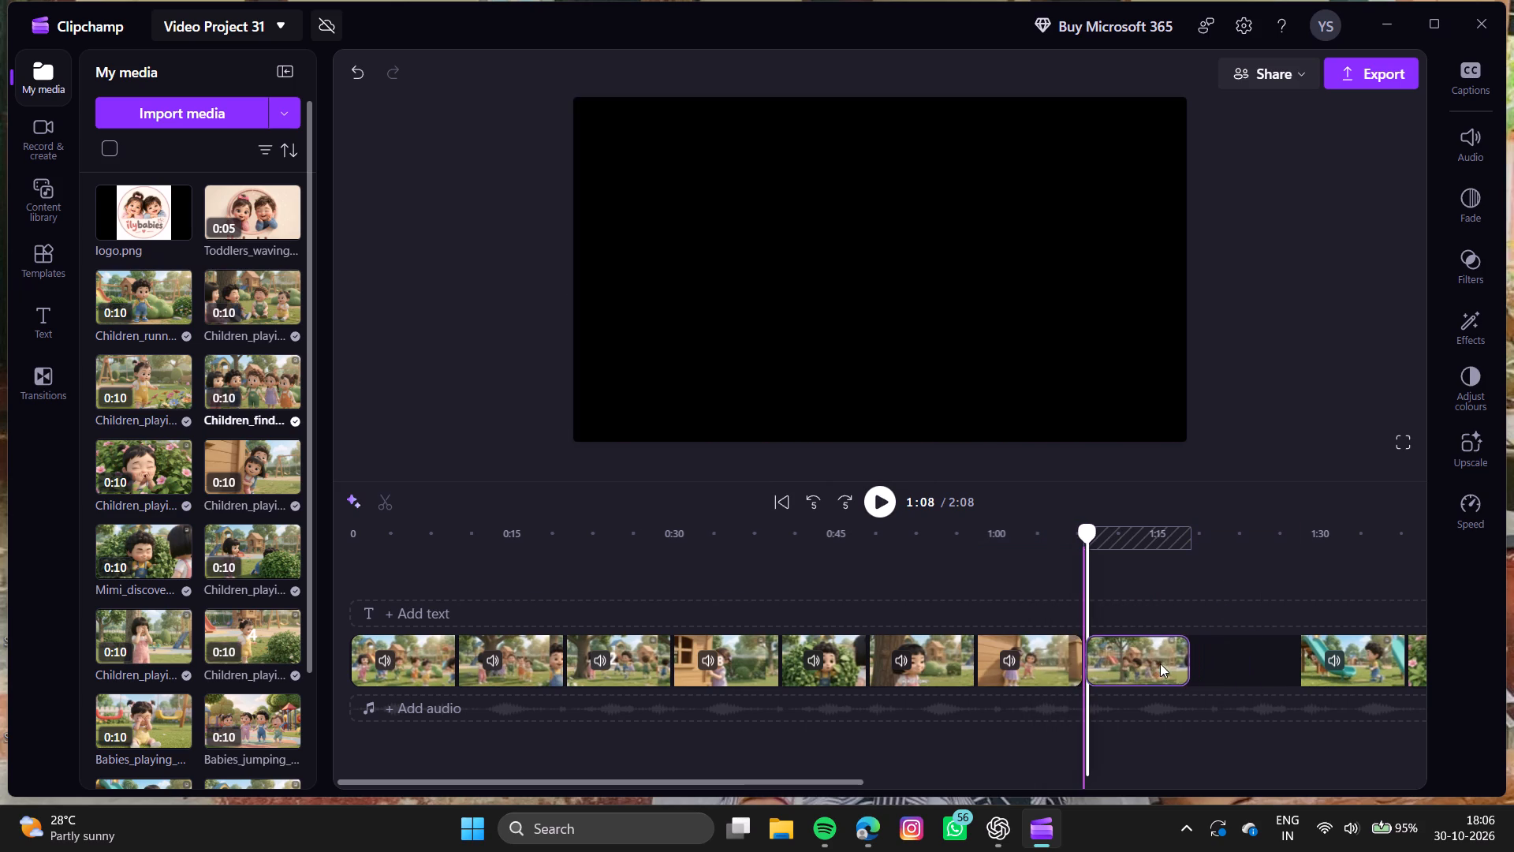
{"action": "left_click_drag", "start_coordinate": [1160, 663], "coordinate": [1148, 663]}
{"action": "left_click", "coordinate": [870, 494]}
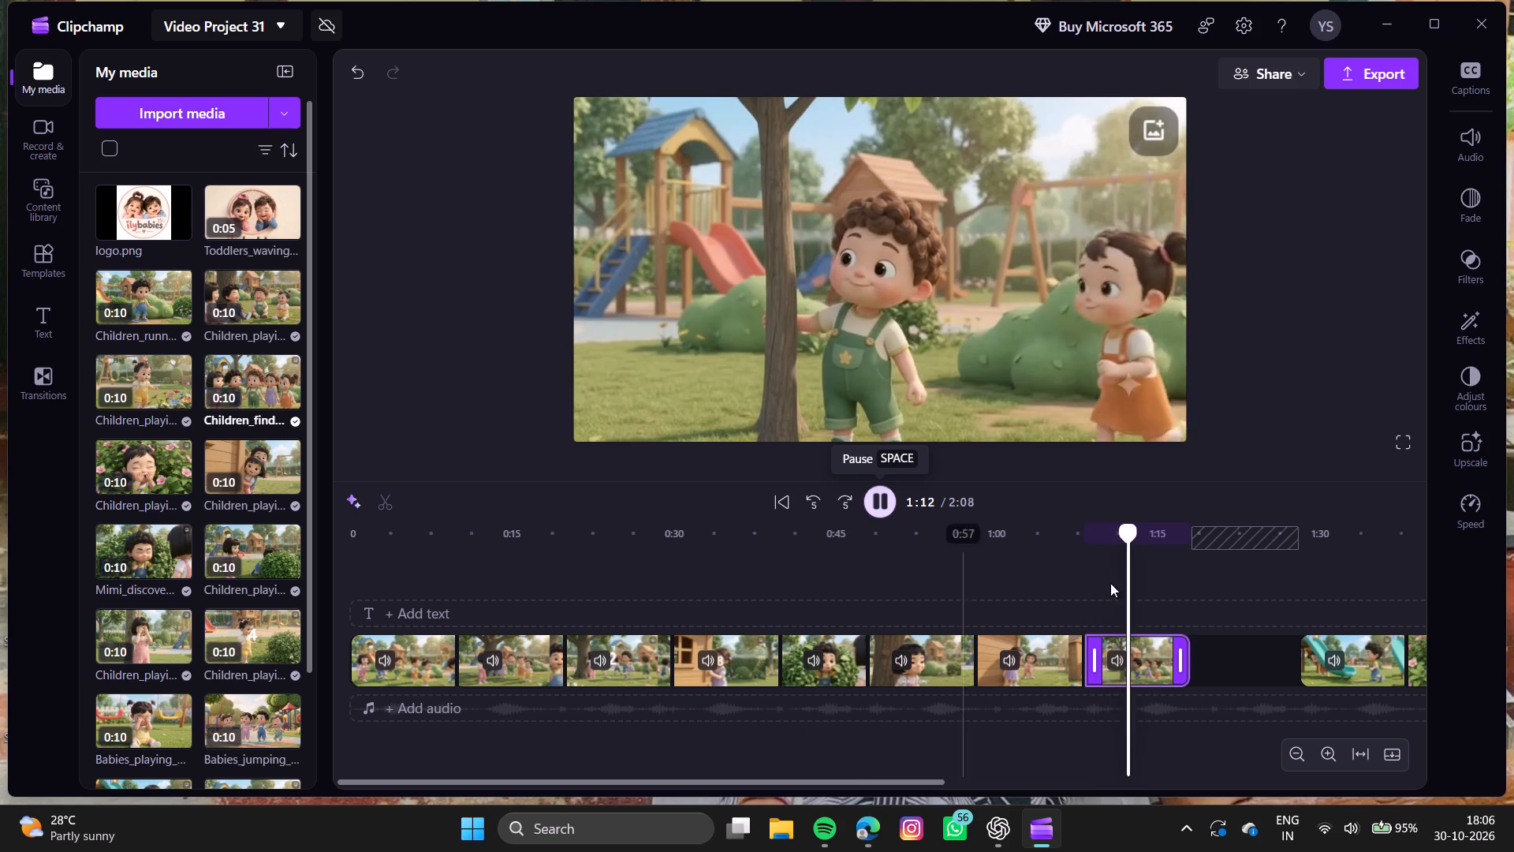
{"action": "scroll", "coordinate": [1084, 658], "scroll_direction": "left", "scroll_amount": 1}
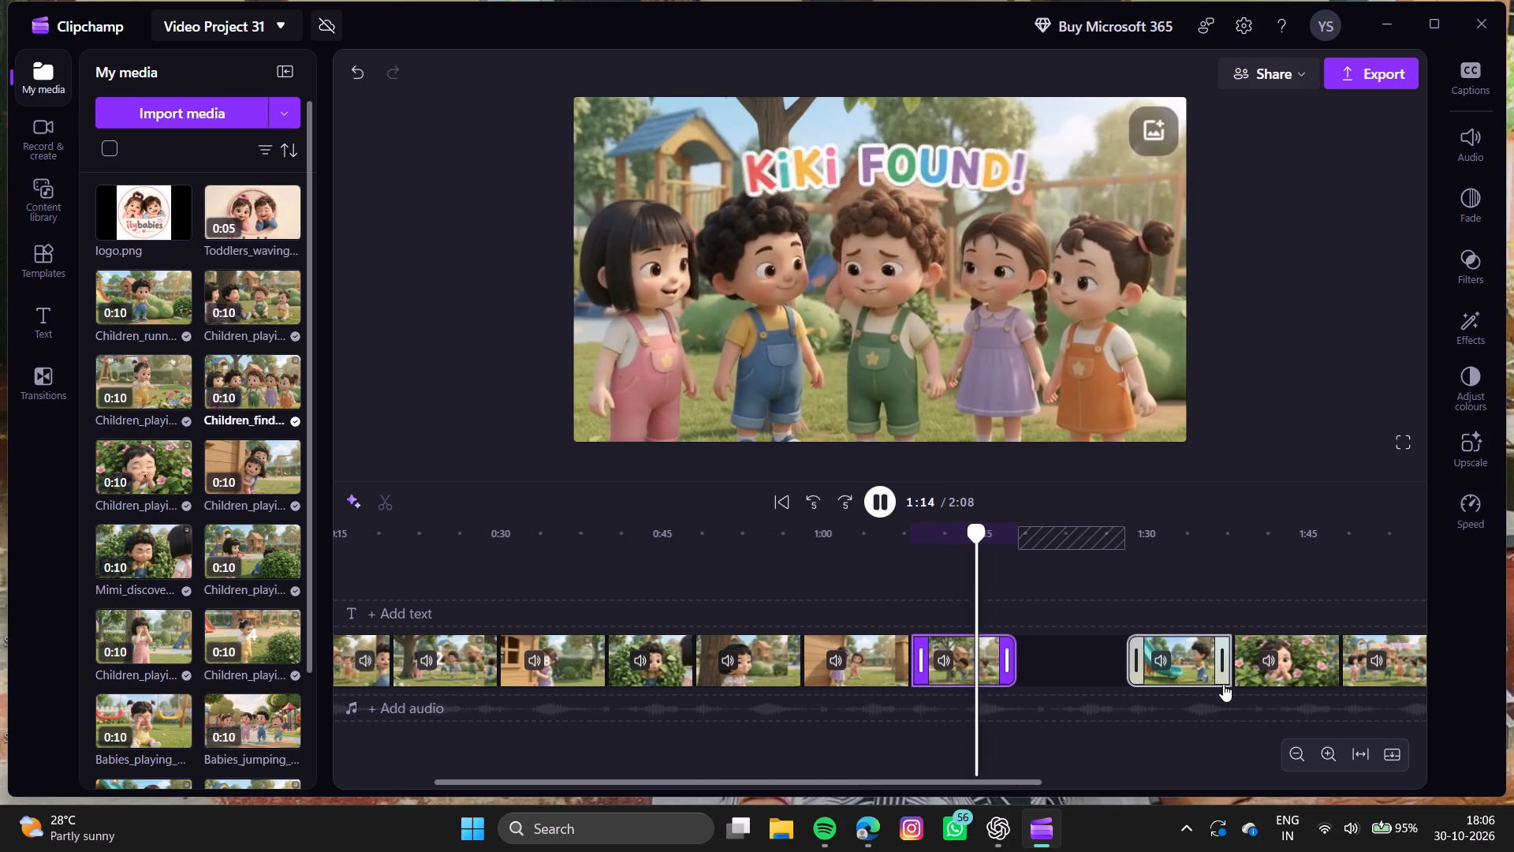
{"action": "left_click_drag", "start_coordinate": [1190, 660], "coordinate": [912, 663]}
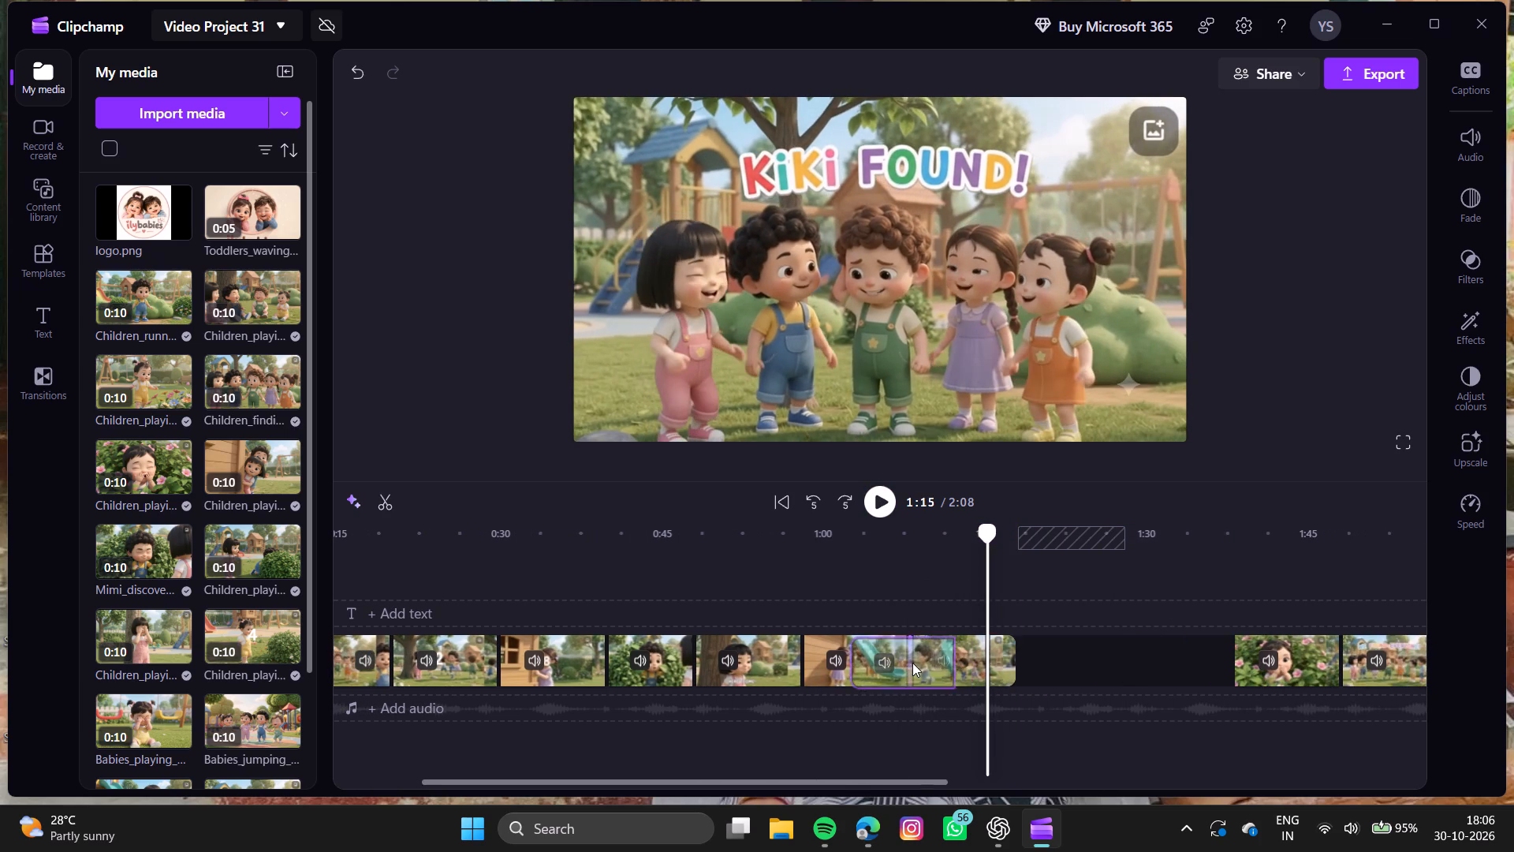
{"action": "left_click_drag", "start_coordinate": [912, 663], "coordinate": [915, 661]}
Review the playback from 1:05 into the opening of the green slide clip around 1:09.
{"action": "left_click", "coordinate": [886, 579]}
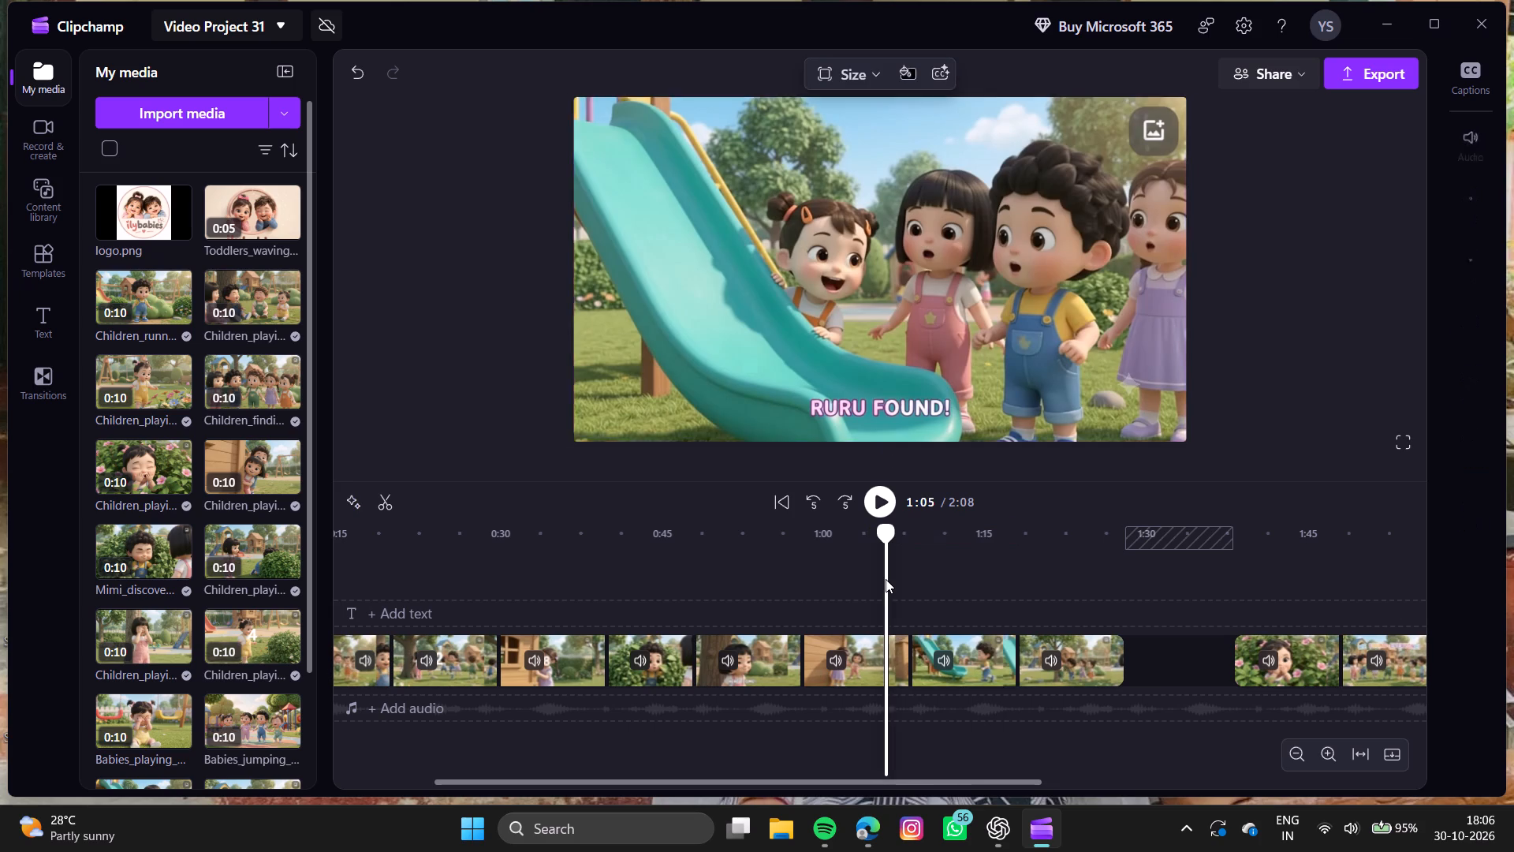
{"action": "left_click", "coordinate": [869, 501]}
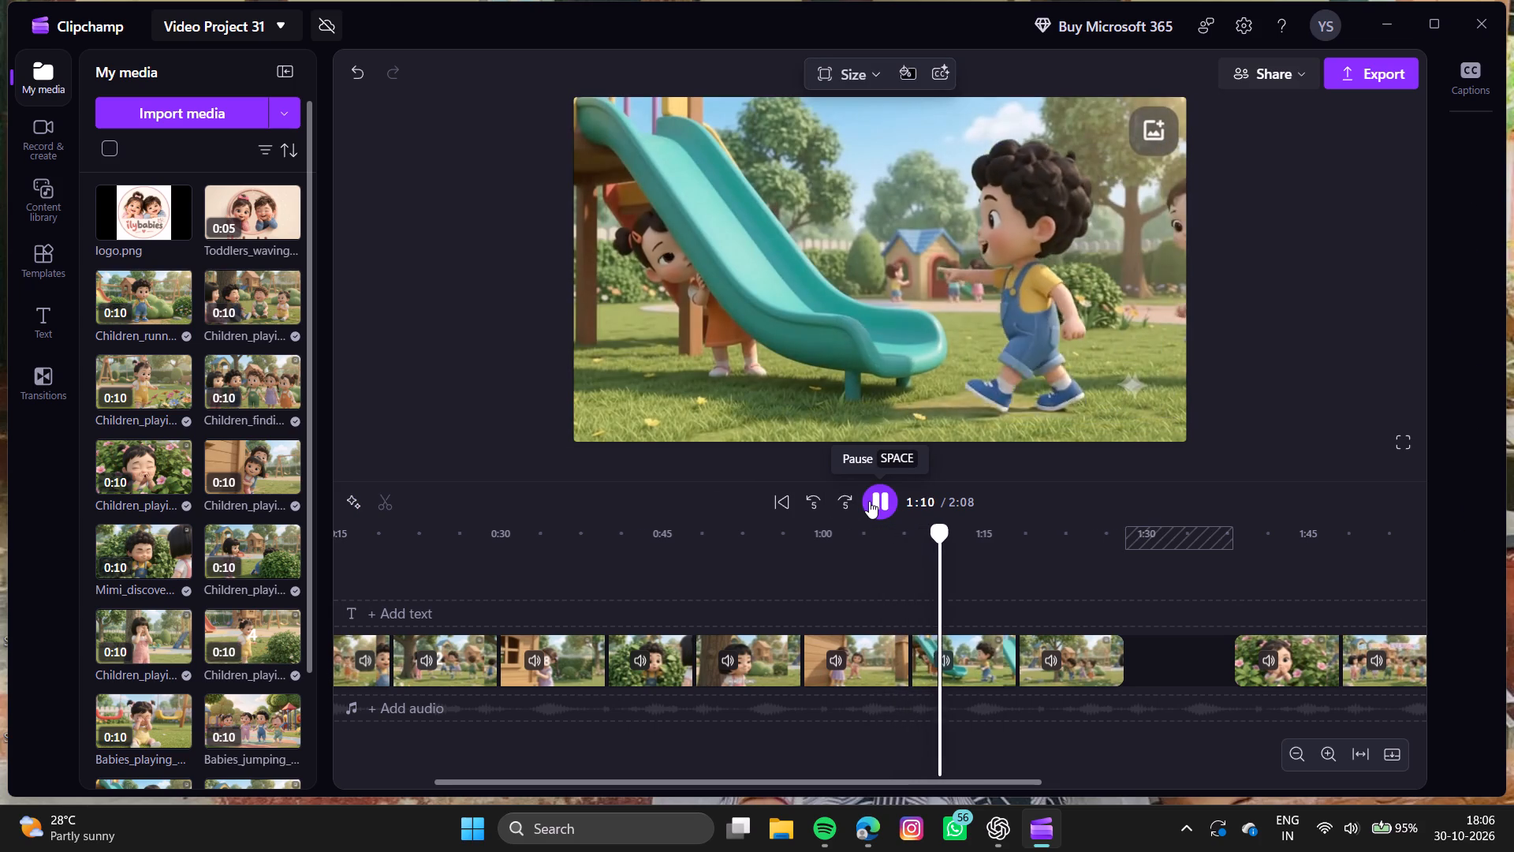
{"action": "left_click", "coordinate": [937, 573]}
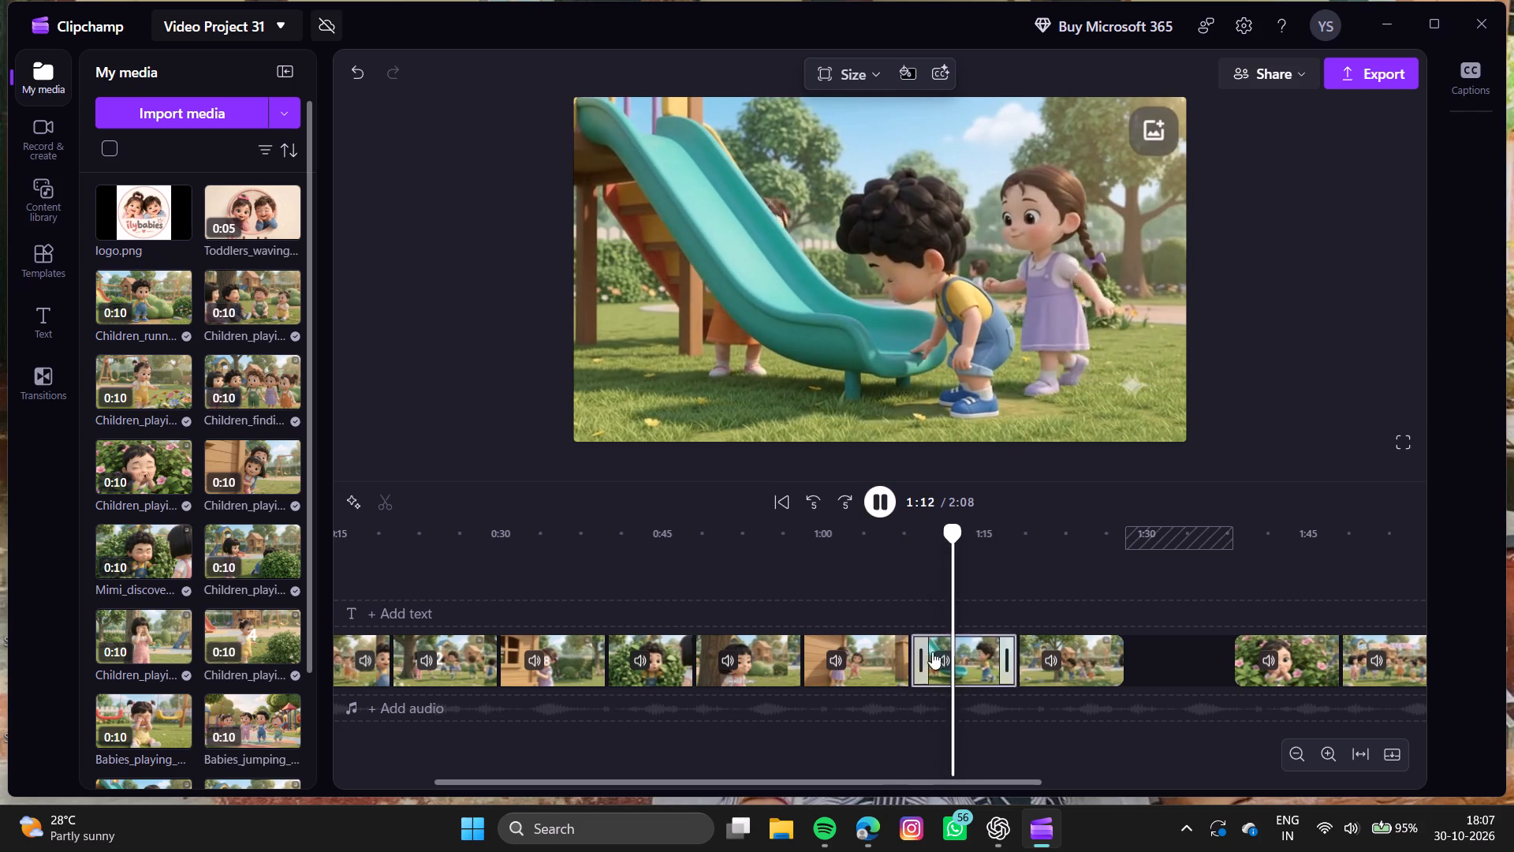
{"action": "left_click", "coordinate": [917, 592]}
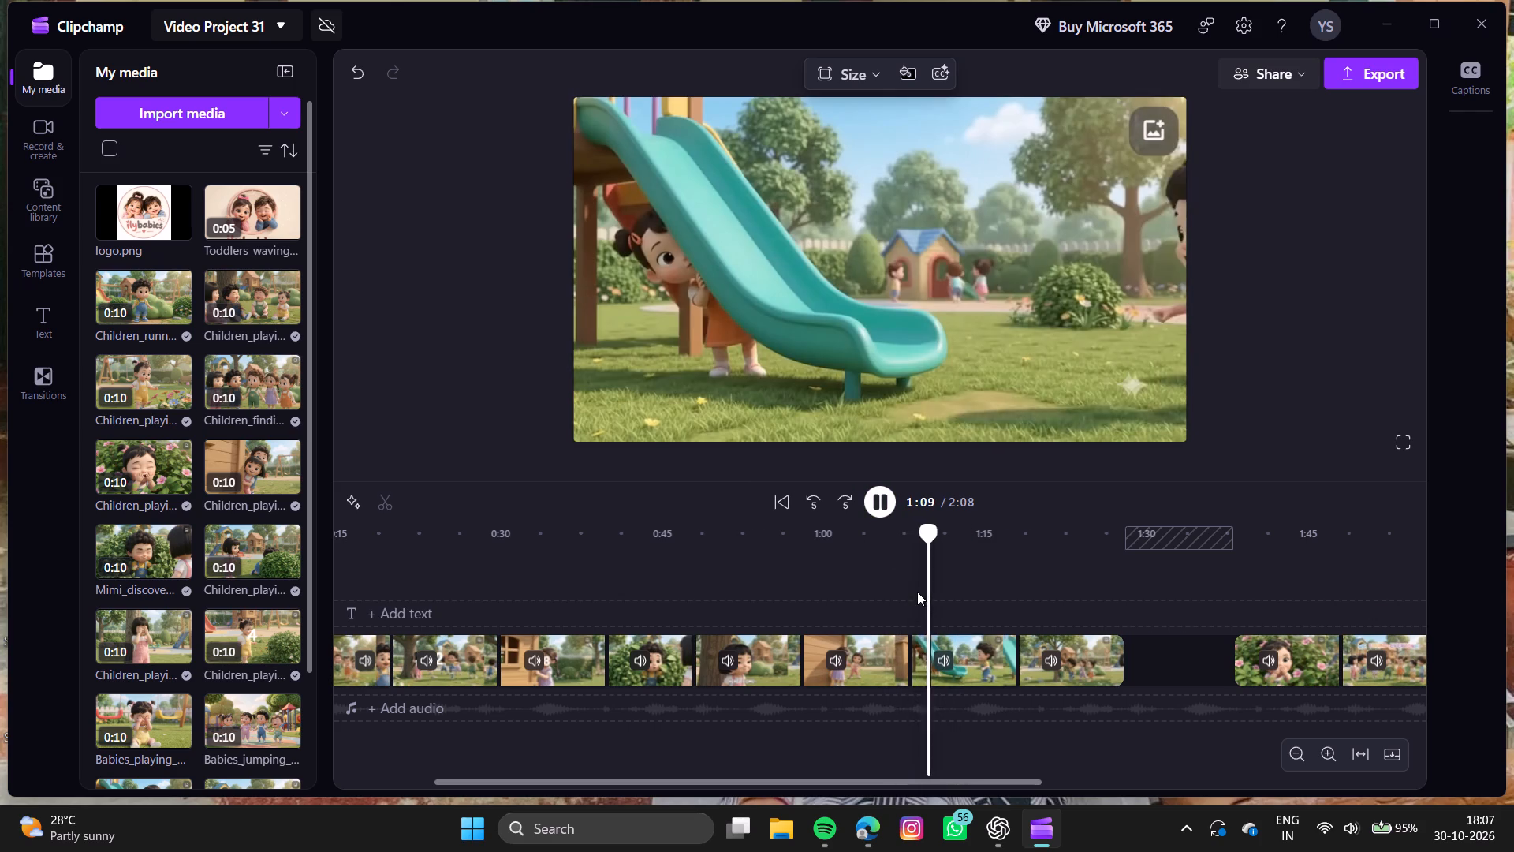
{"action": "left_click", "coordinate": [886, 510]}
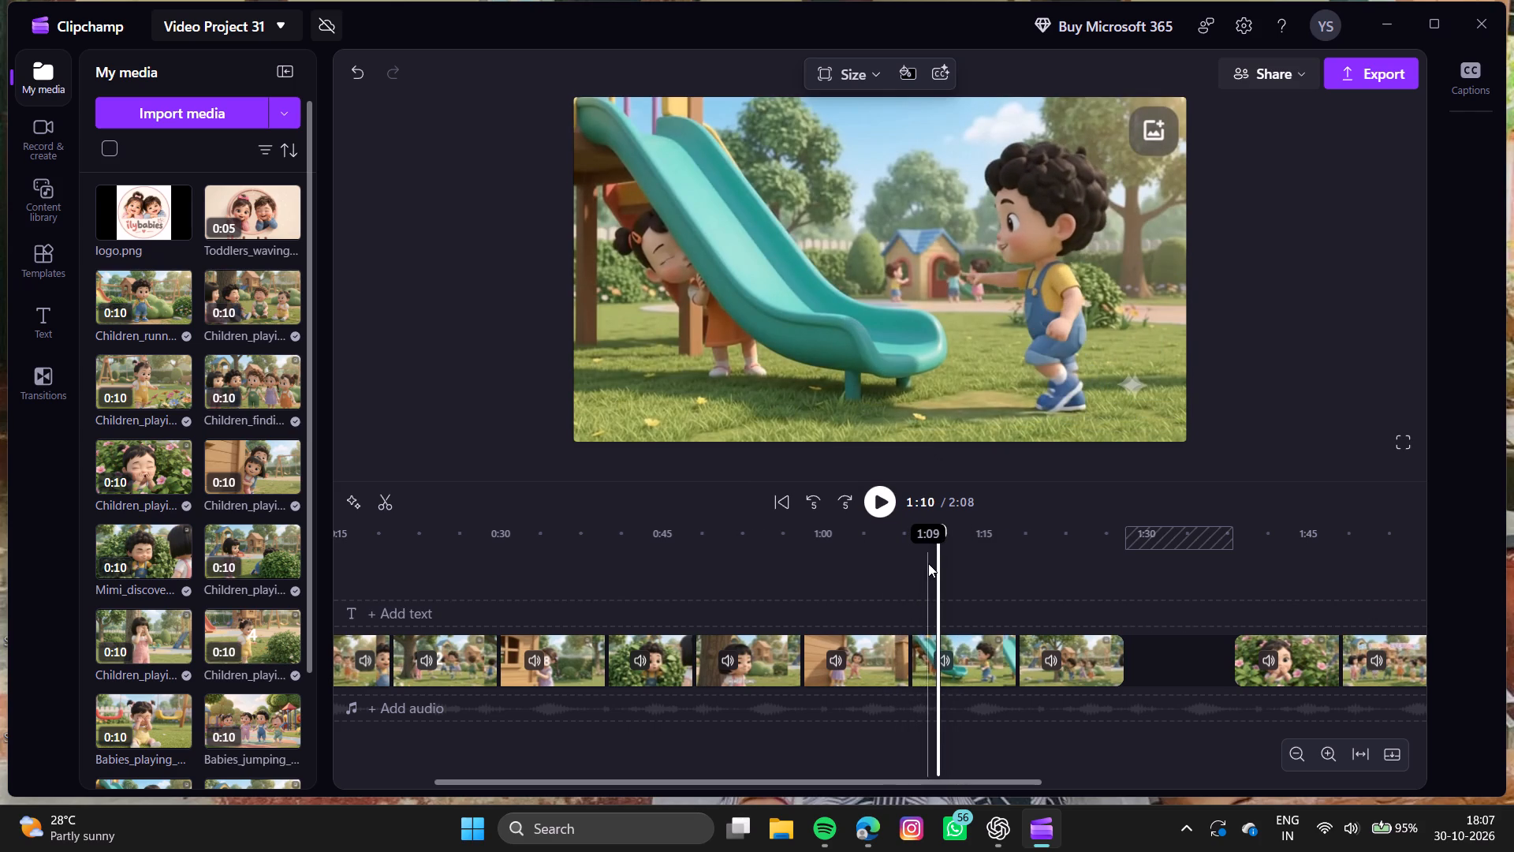
{"action": "left_click", "coordinate": [928, 563]}
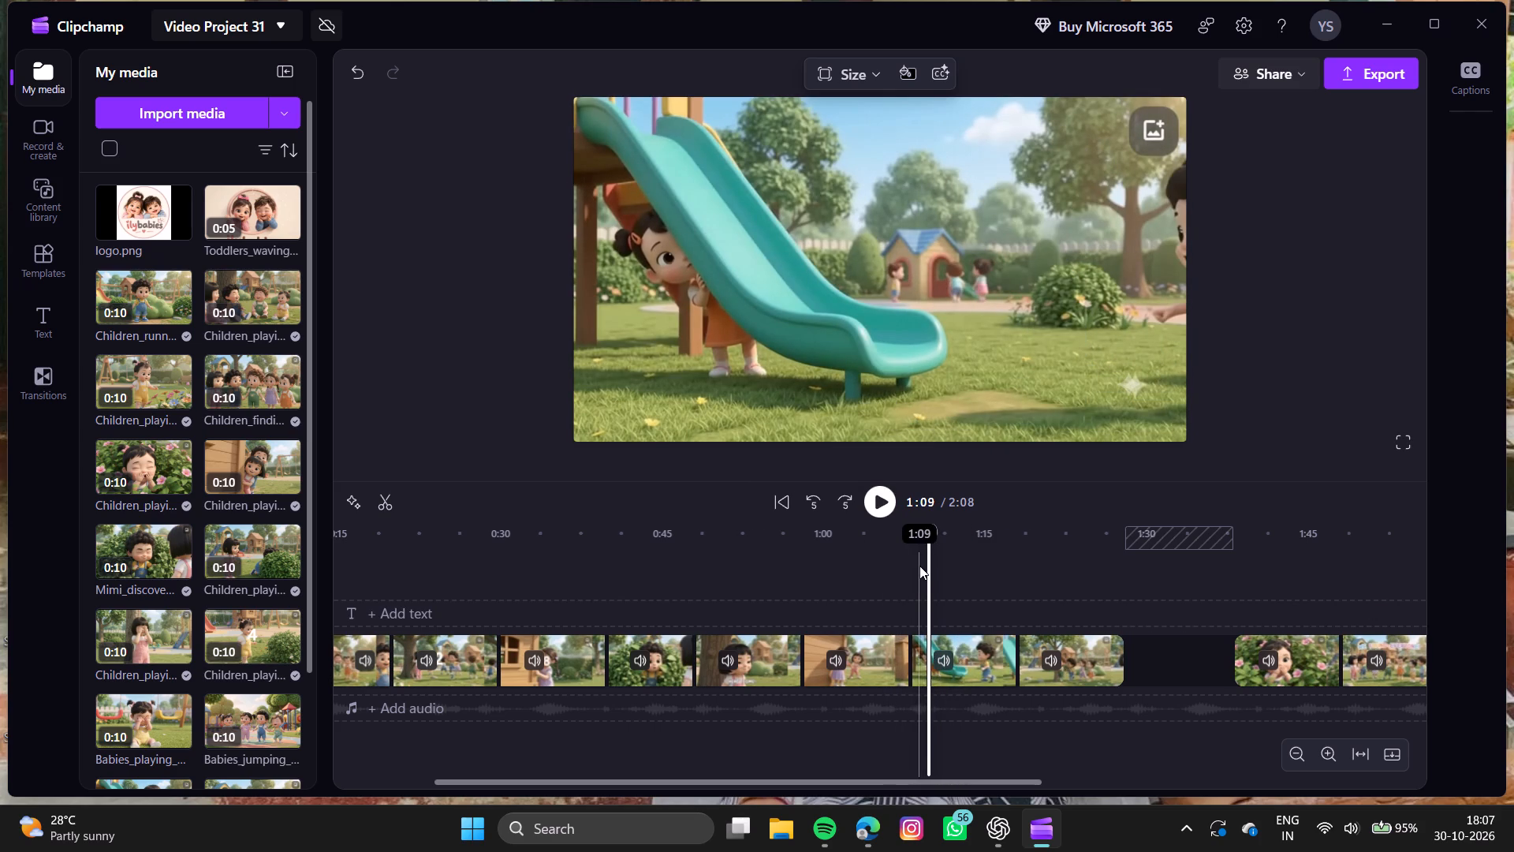
{"action": "left_click", "coordinate": [919, 566]}
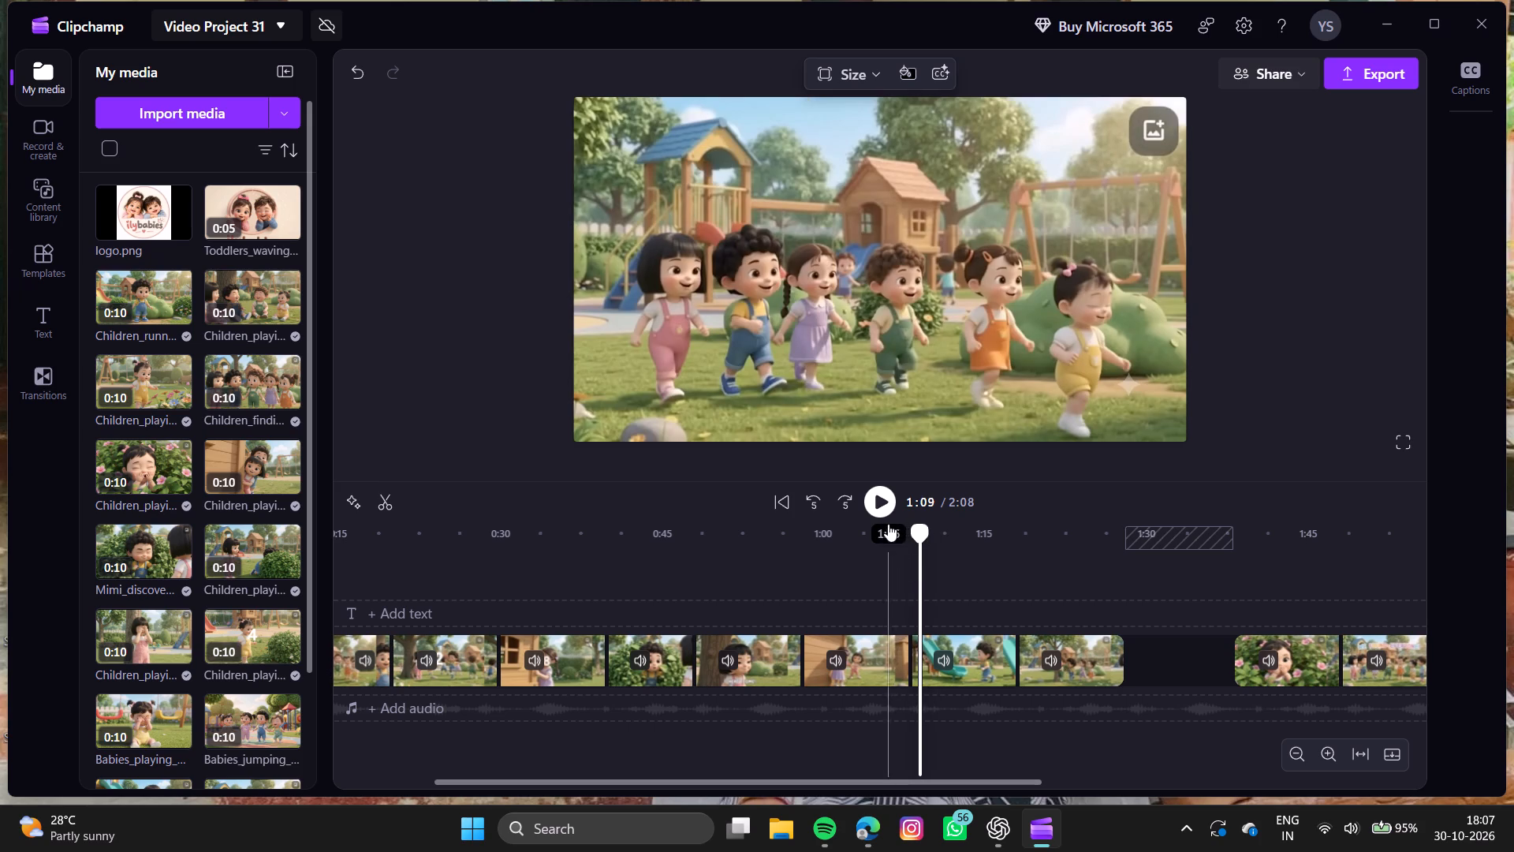
{"action": "double_click", "coordinate": [886, 506]}
{"action": "double_click", "coordinate": [886, 506]}
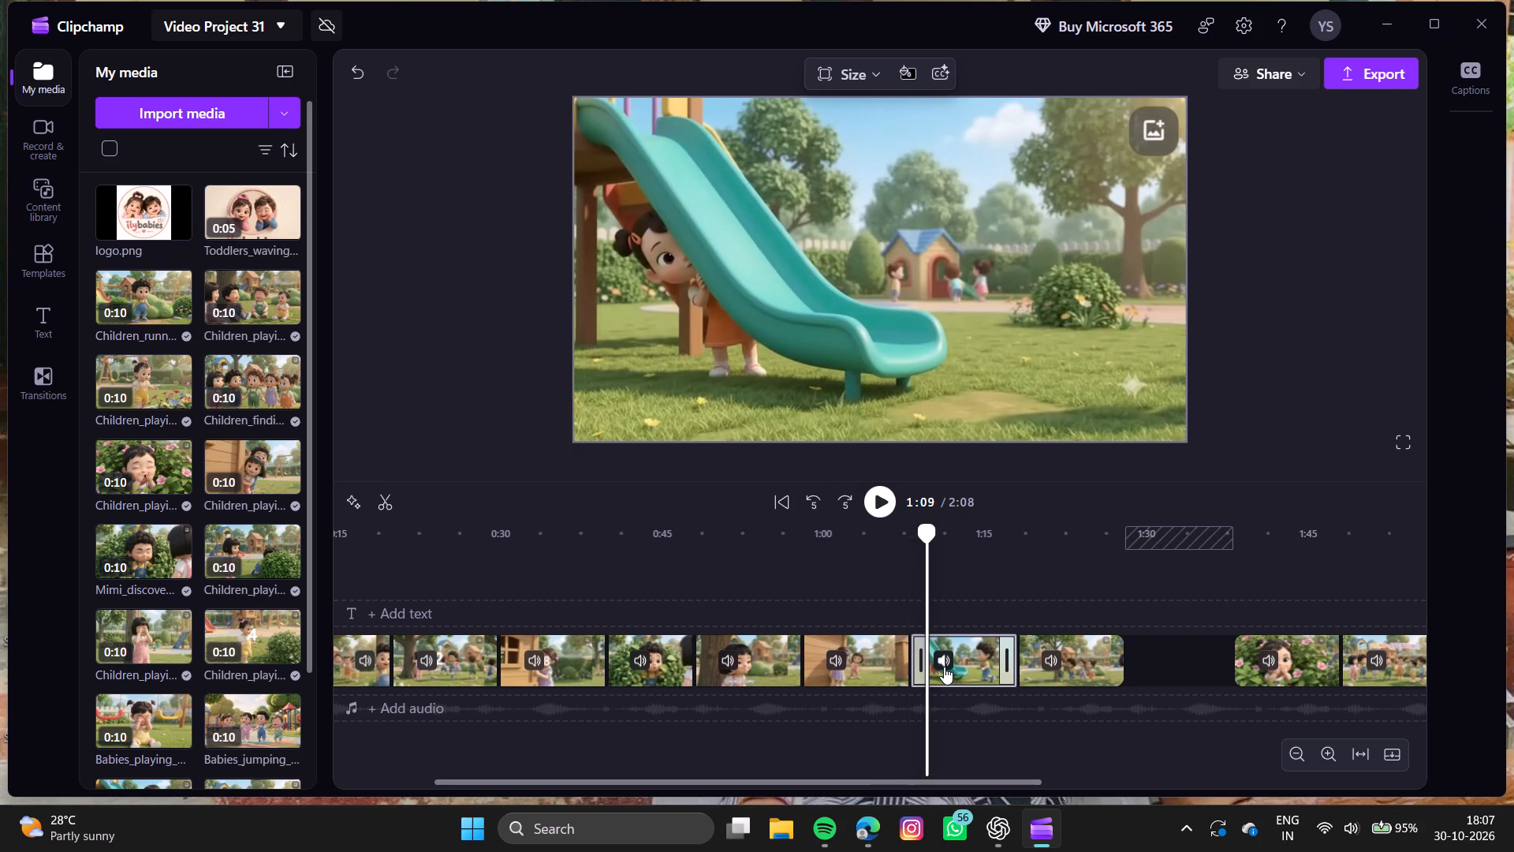
Split the green slide clip at 1:09, delete its opening piece, close the gap after the playhouse clip, and play the result.
{"action": "left_click", "coordinate": [936, 673]}
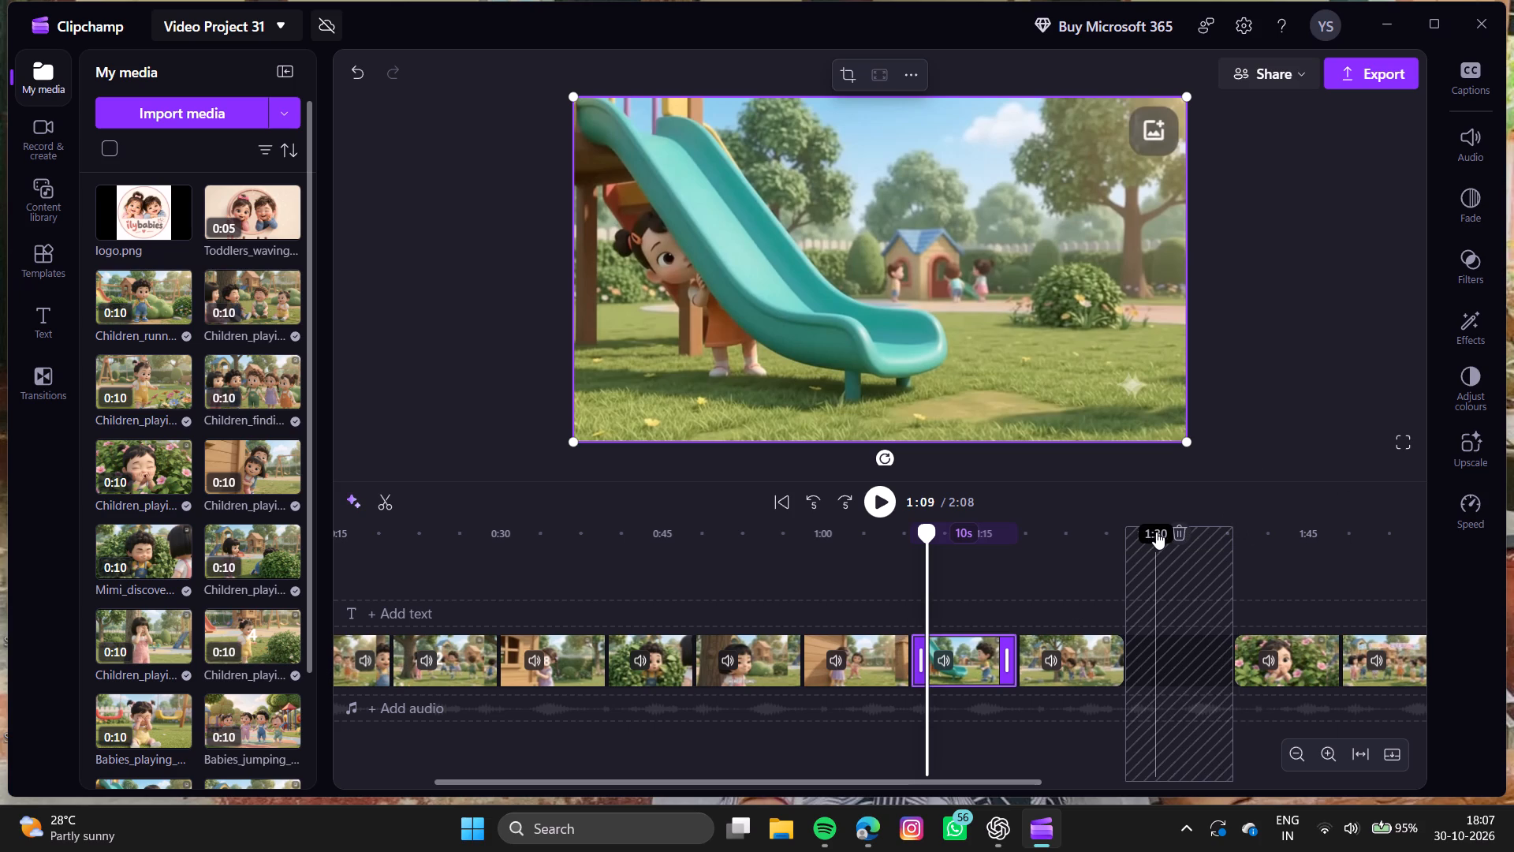
{"action": "left_click", "coordinate": [386, 498]}
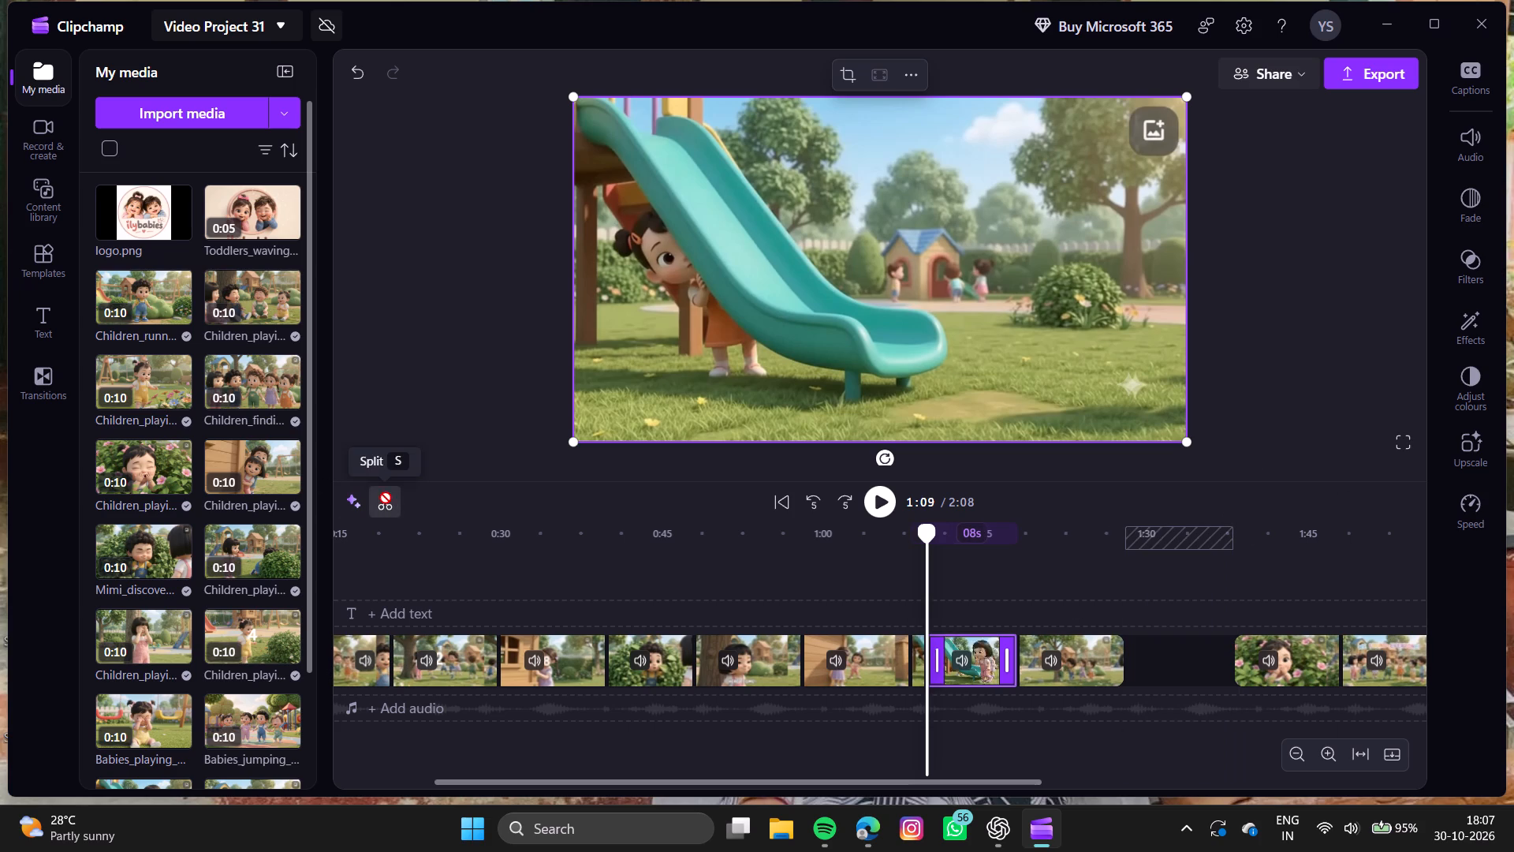
{"action": "left_click", "coordinate": [918, 663]}
{"action": "key", "text": "BackSpace"}
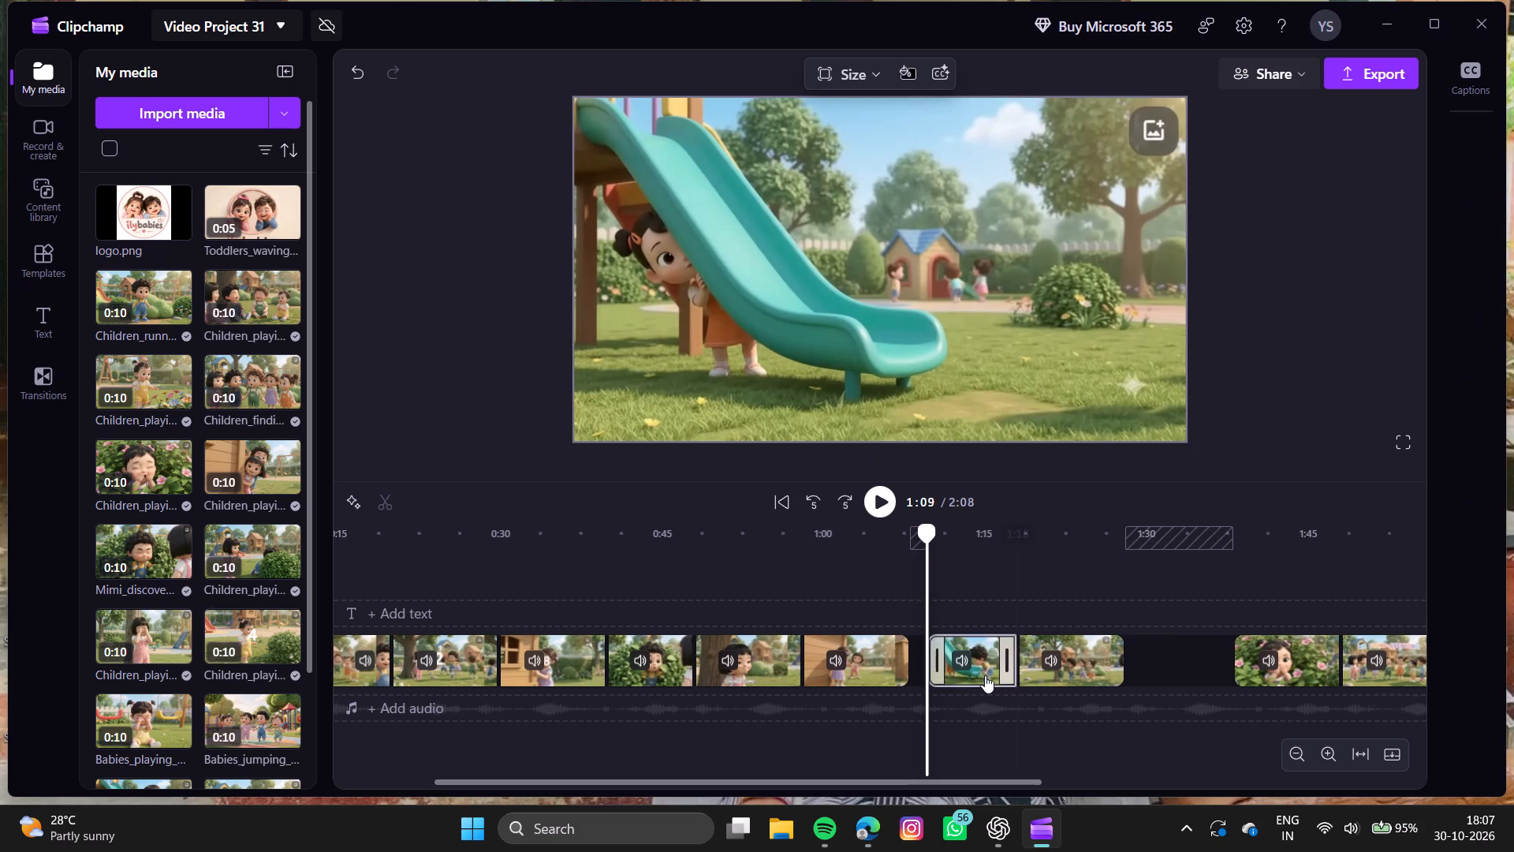
{"action": "left_click_drag", "start_coordinate": [980, 670], "coordinate": [947, 667]}
{"action": "left_click", "coordinate": [900, 561]}
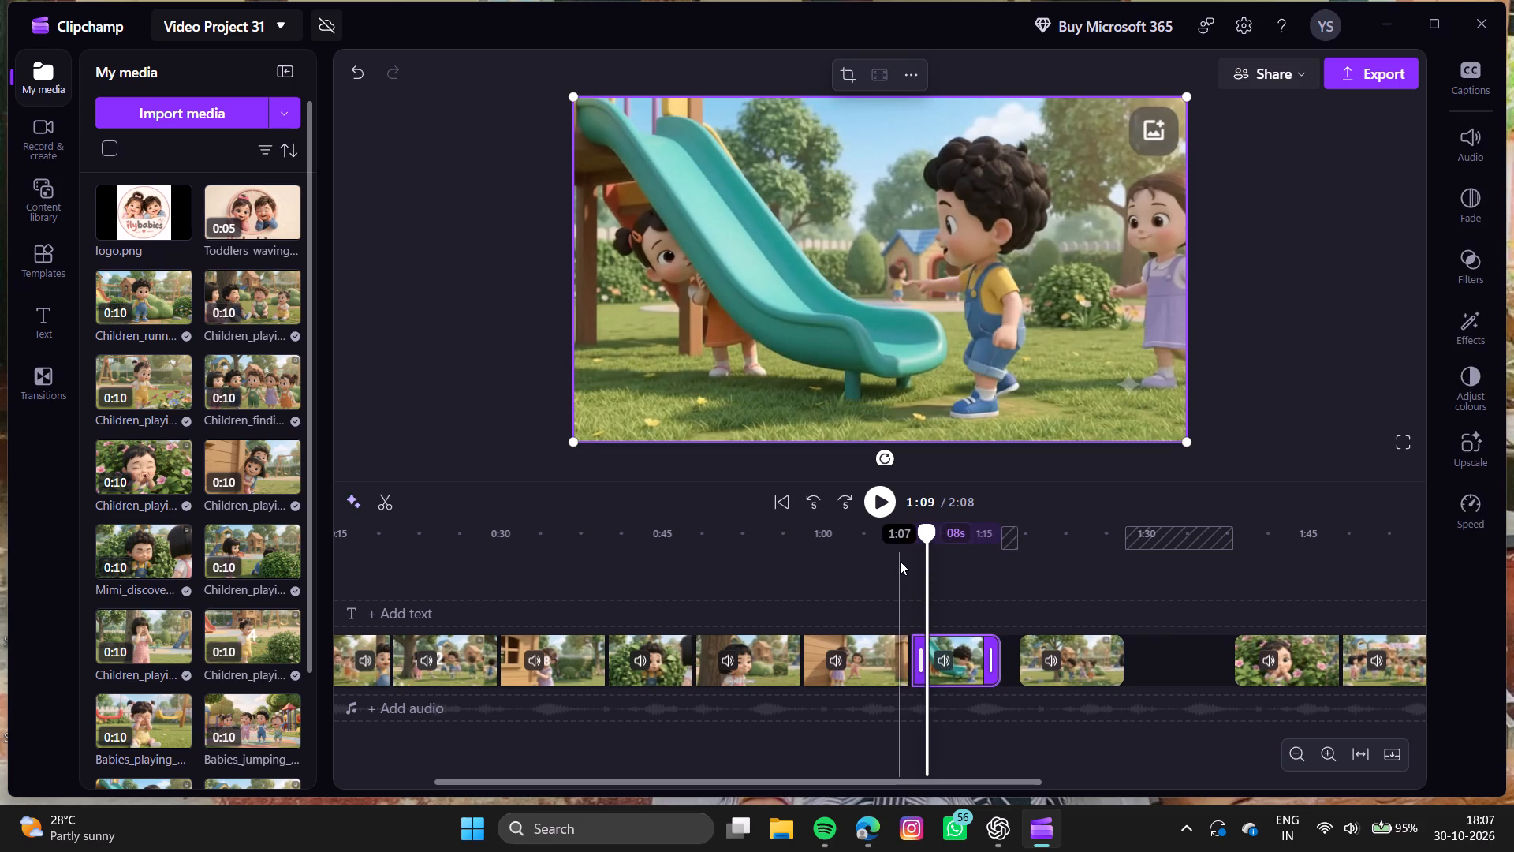
{"action": "left_click", "coordinate": [880, 500]}
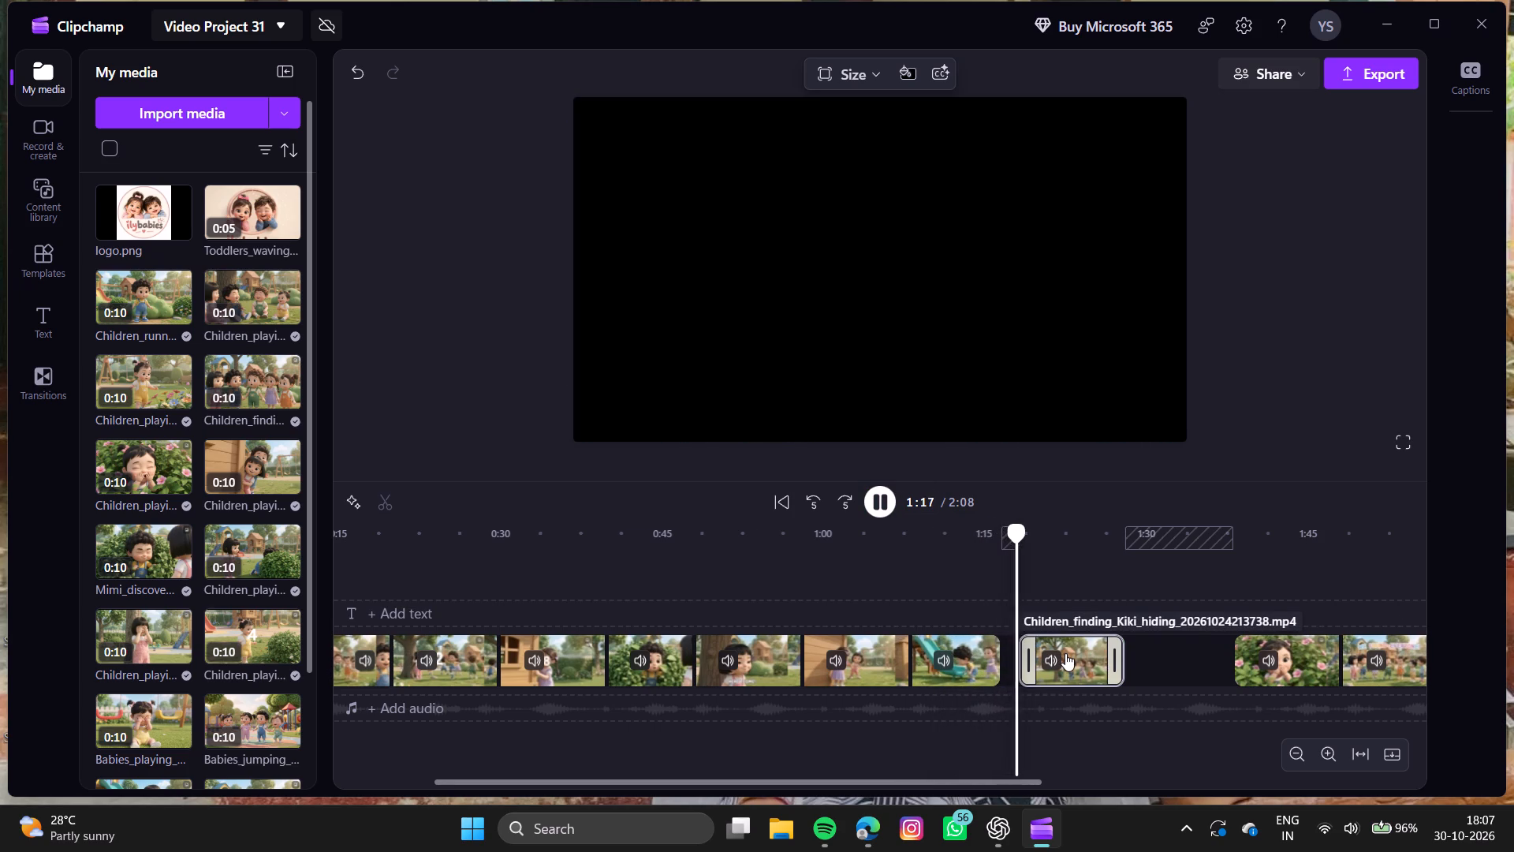
Move the Children_finding_Kiki clip back to about 1:17 and the pink-flower bush clip to about 1:27, closing the gaps and playing each.
{"action": "left_click_drag", "start_coordinate": [1069, 660], "coordinate": [1020, 660]}
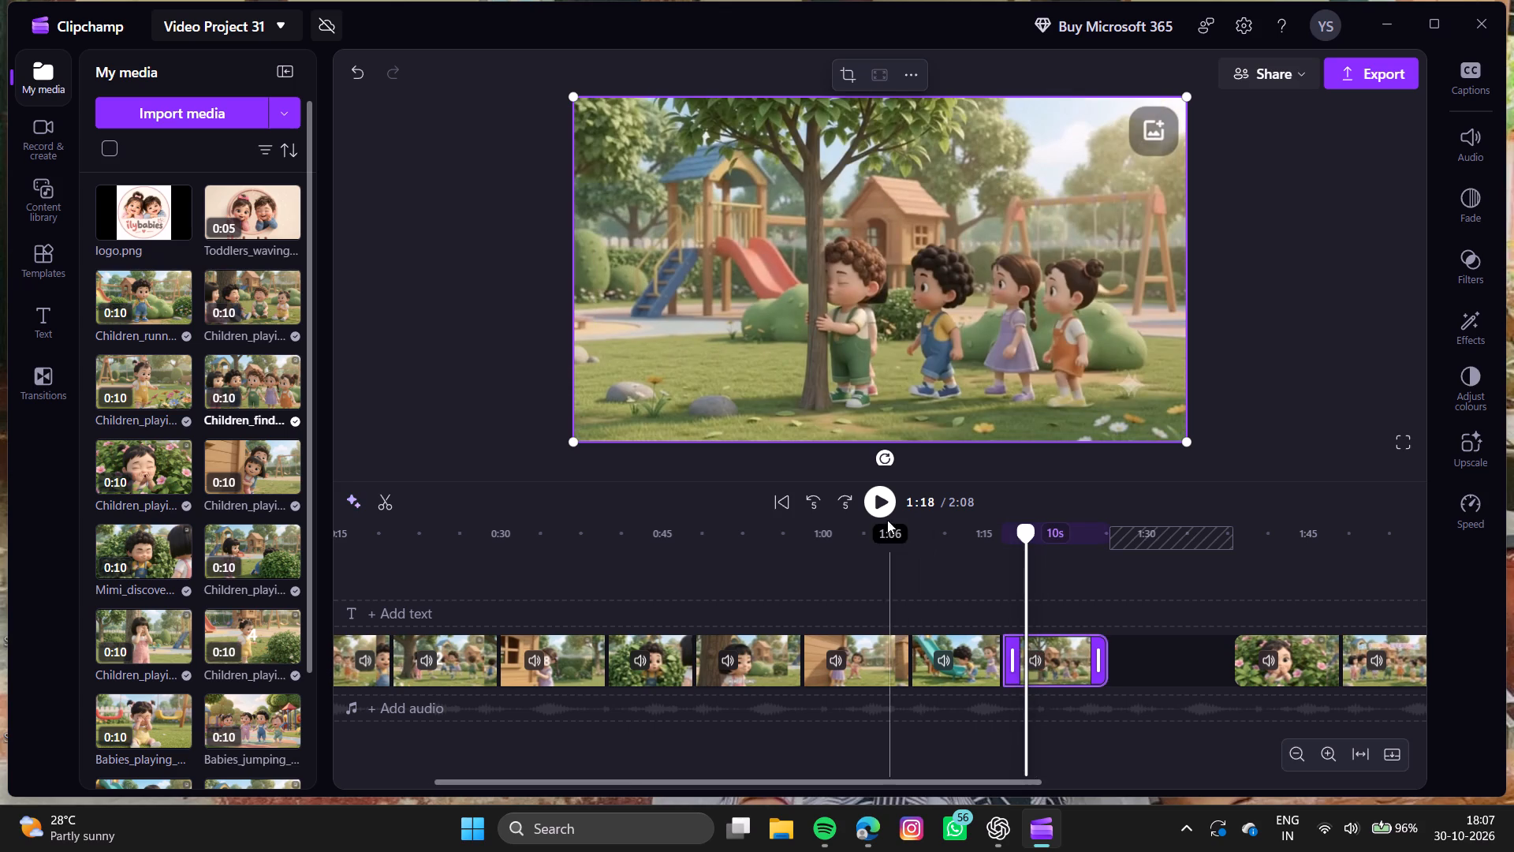
{"action": "left_click", "coordinate": [880, 505]}
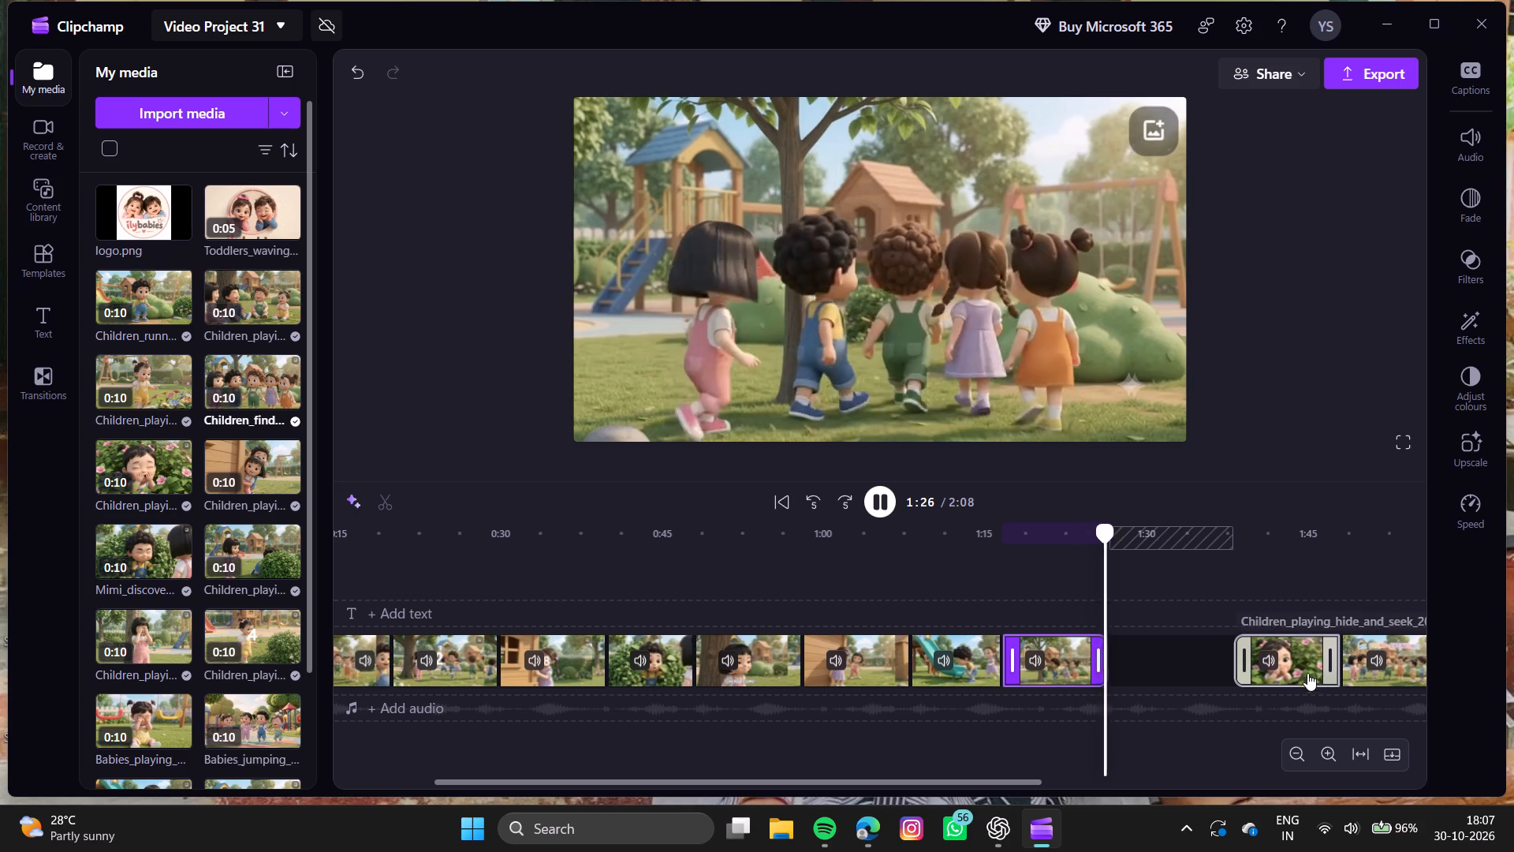
{"action": "left_click_drag", "start_coordinate": [1302, 668], "coordinate": [1157, 653]}
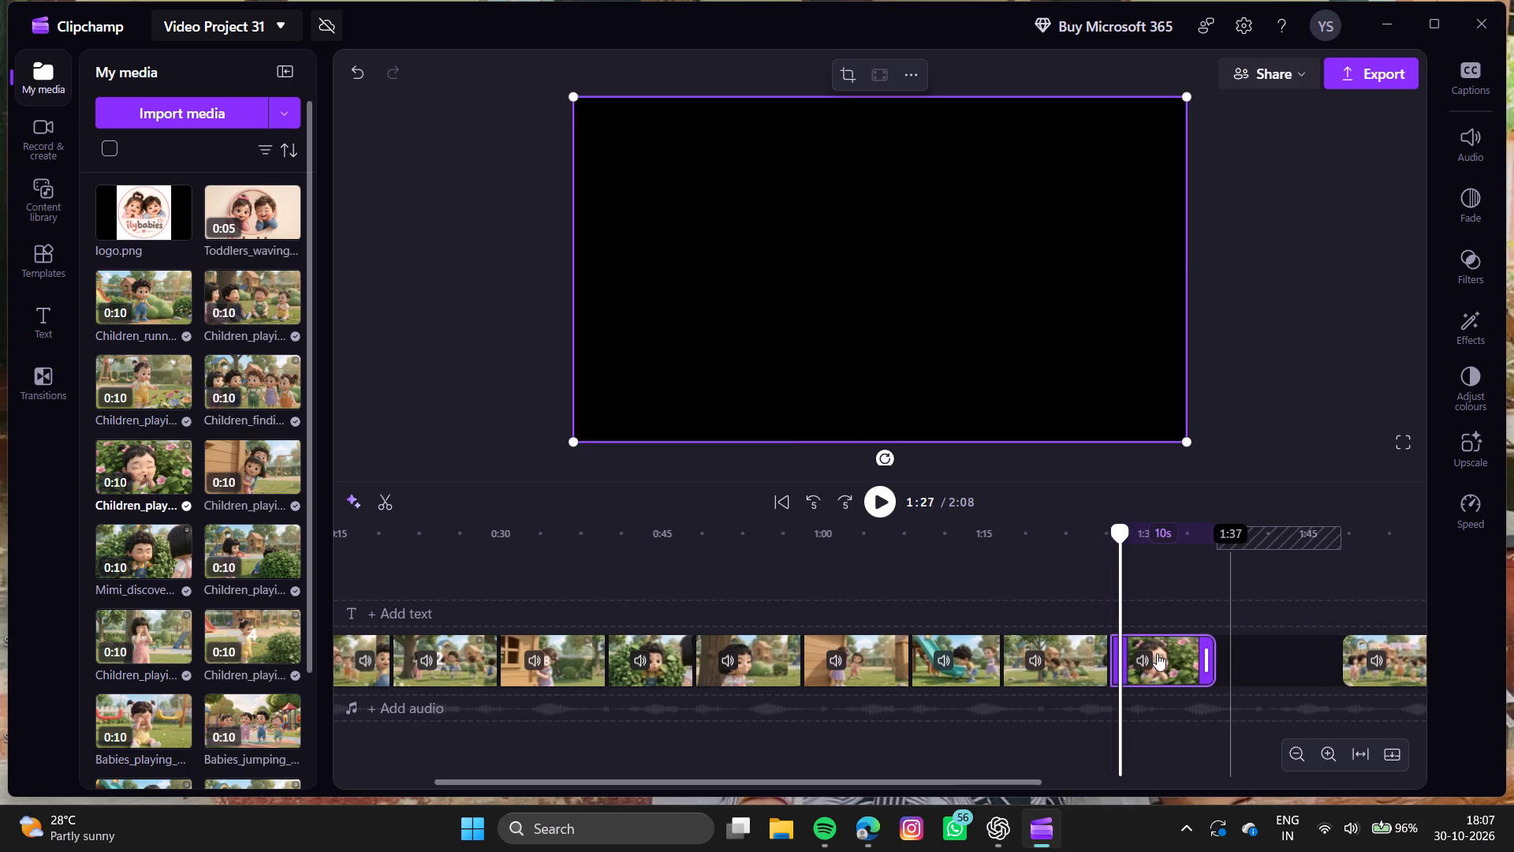
{"action": "left_click", "coordinate": [869, 491]}
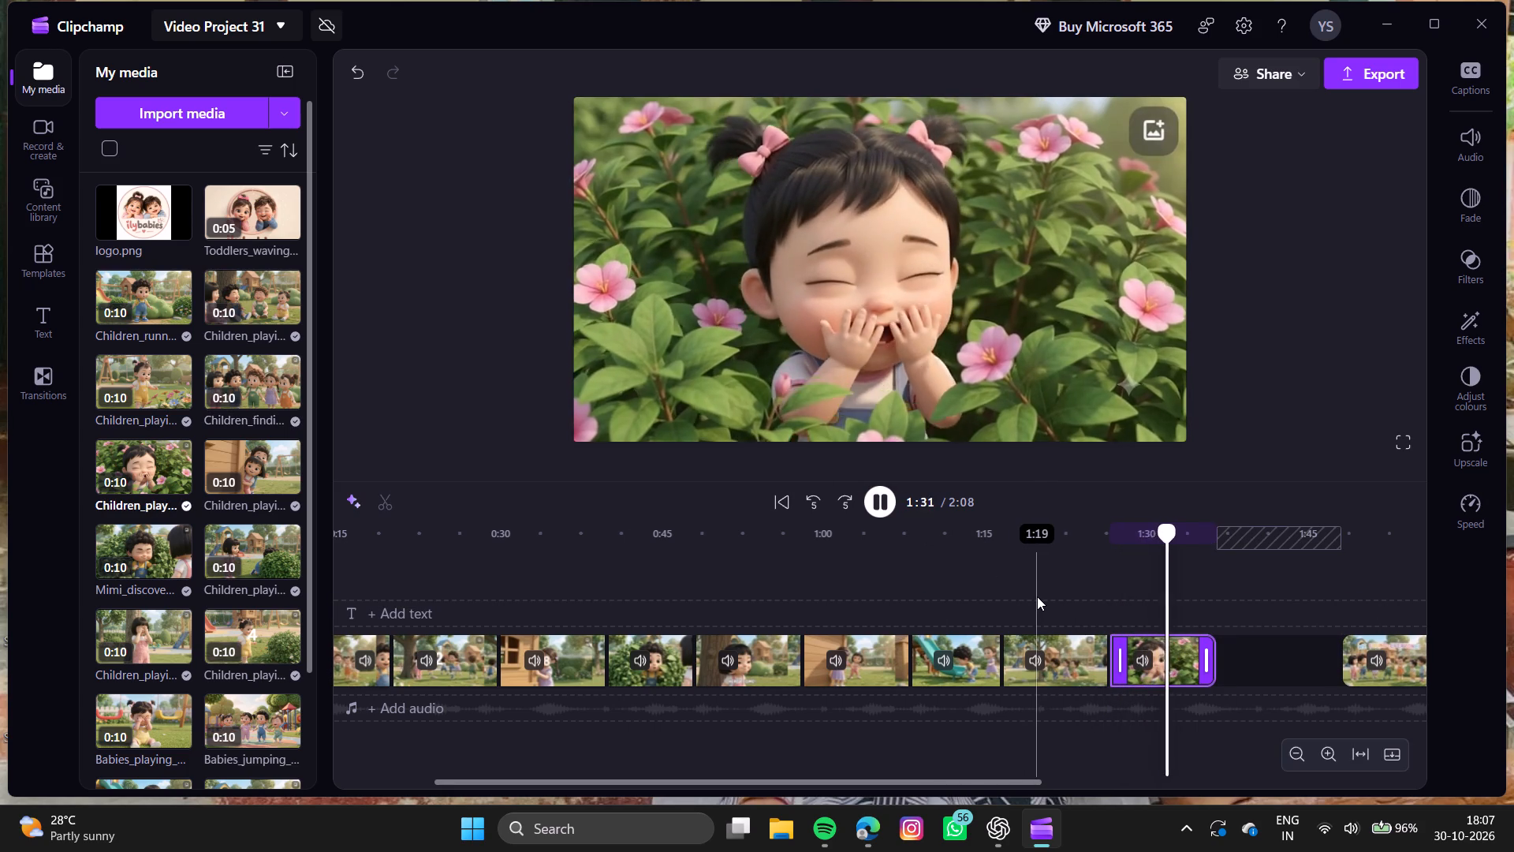
Move the last two clips back to about 1:37 and 1:47, closing the remaining gaps, and play each through to the end.
{"action": "scroll", "coordinate": [1037, 596], "scroll_direction": "left", "scroll_amount": 1}
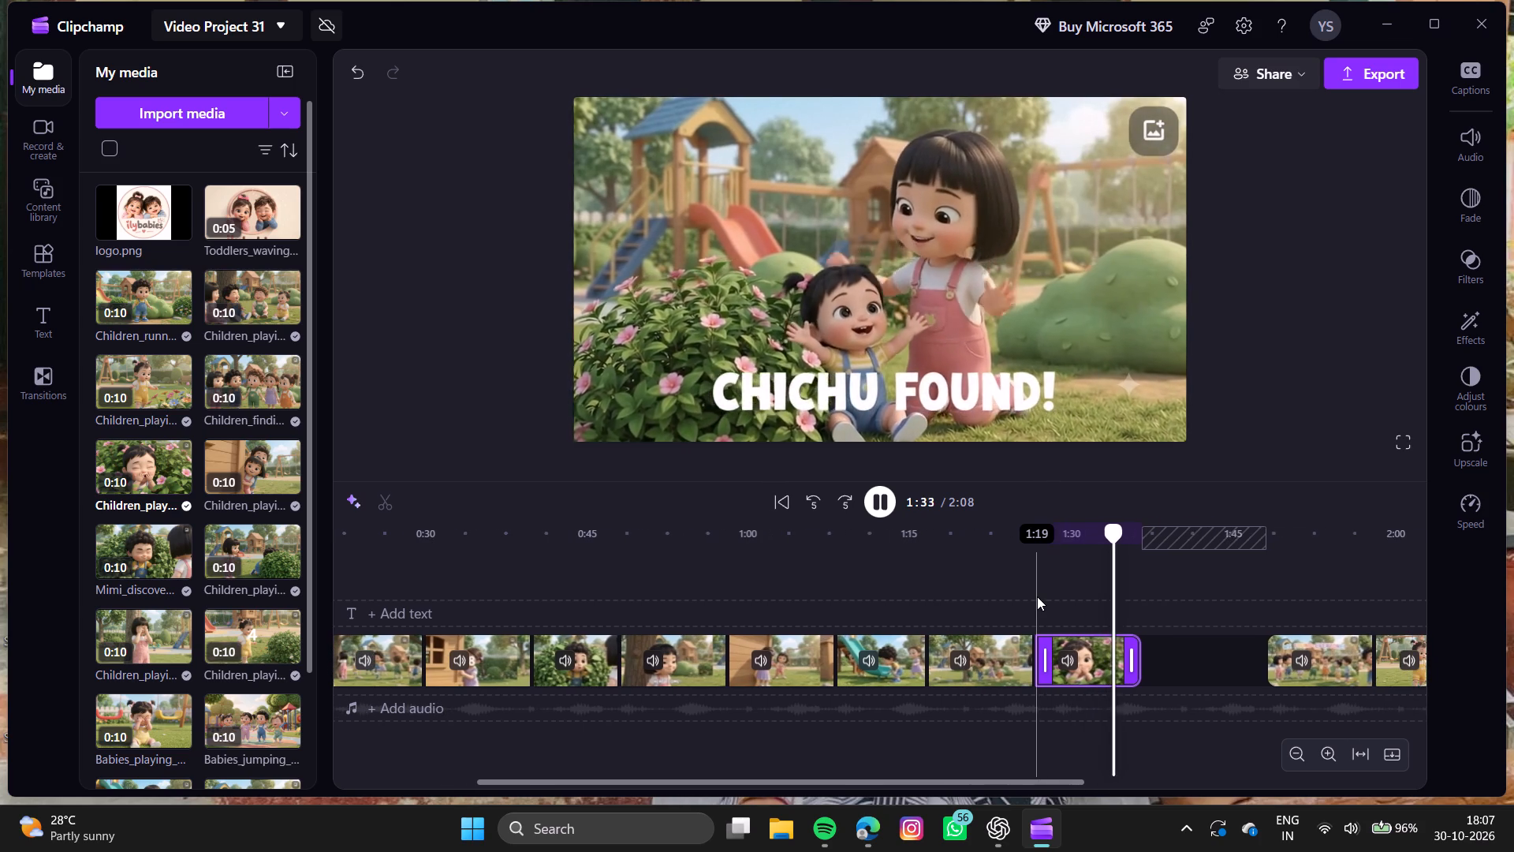
{"action": "left_click_drag", "start_coordinate": [1304, 674], "coordinate": [1179, 661]}
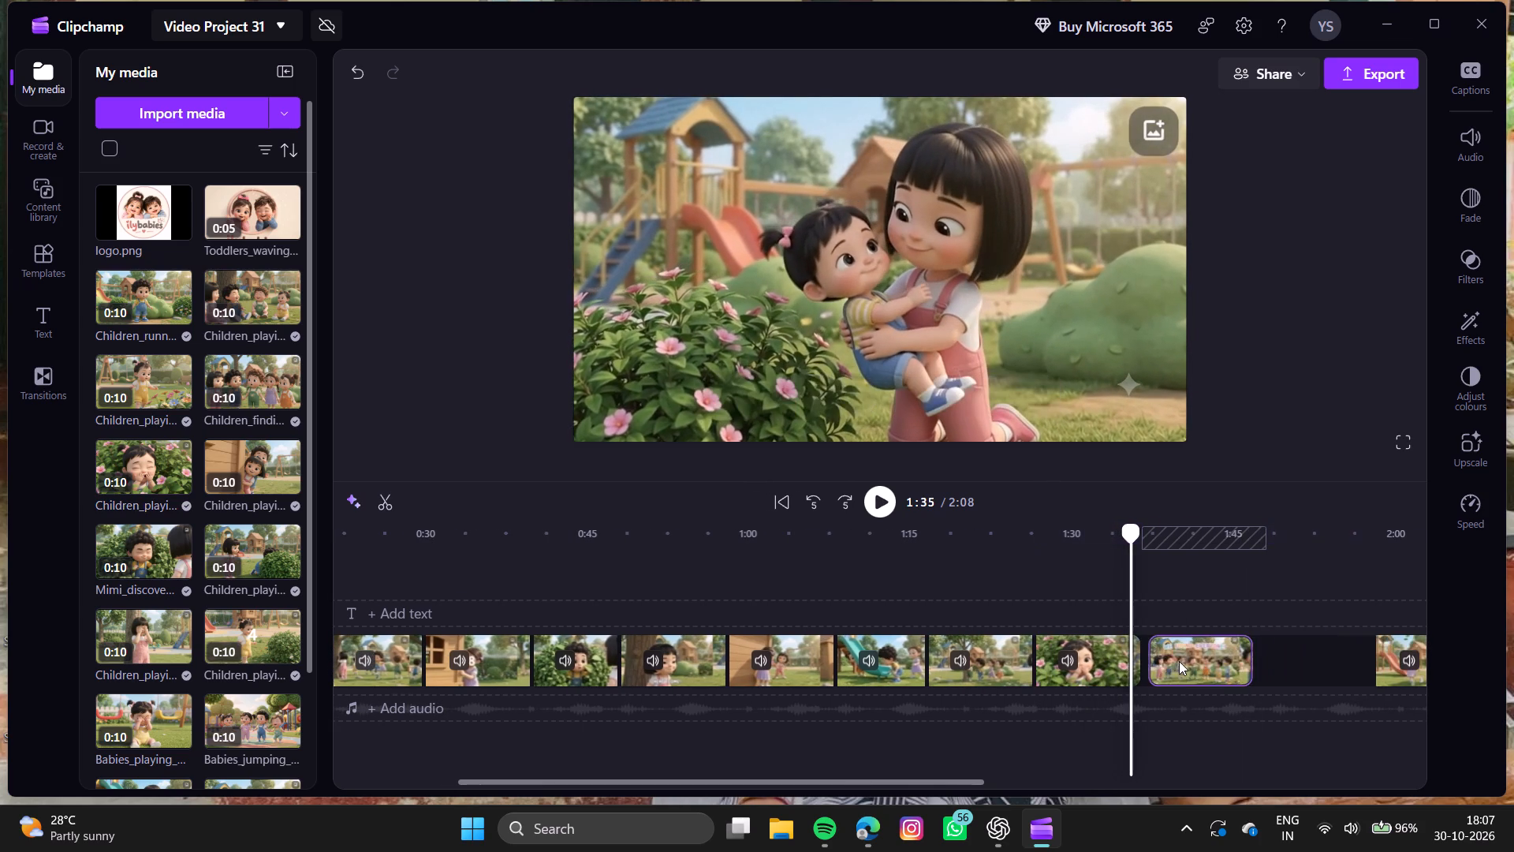
{"action": "left_click_drag", "start_coordinate": [1179, 661], "coordinate": [1178, 661]}
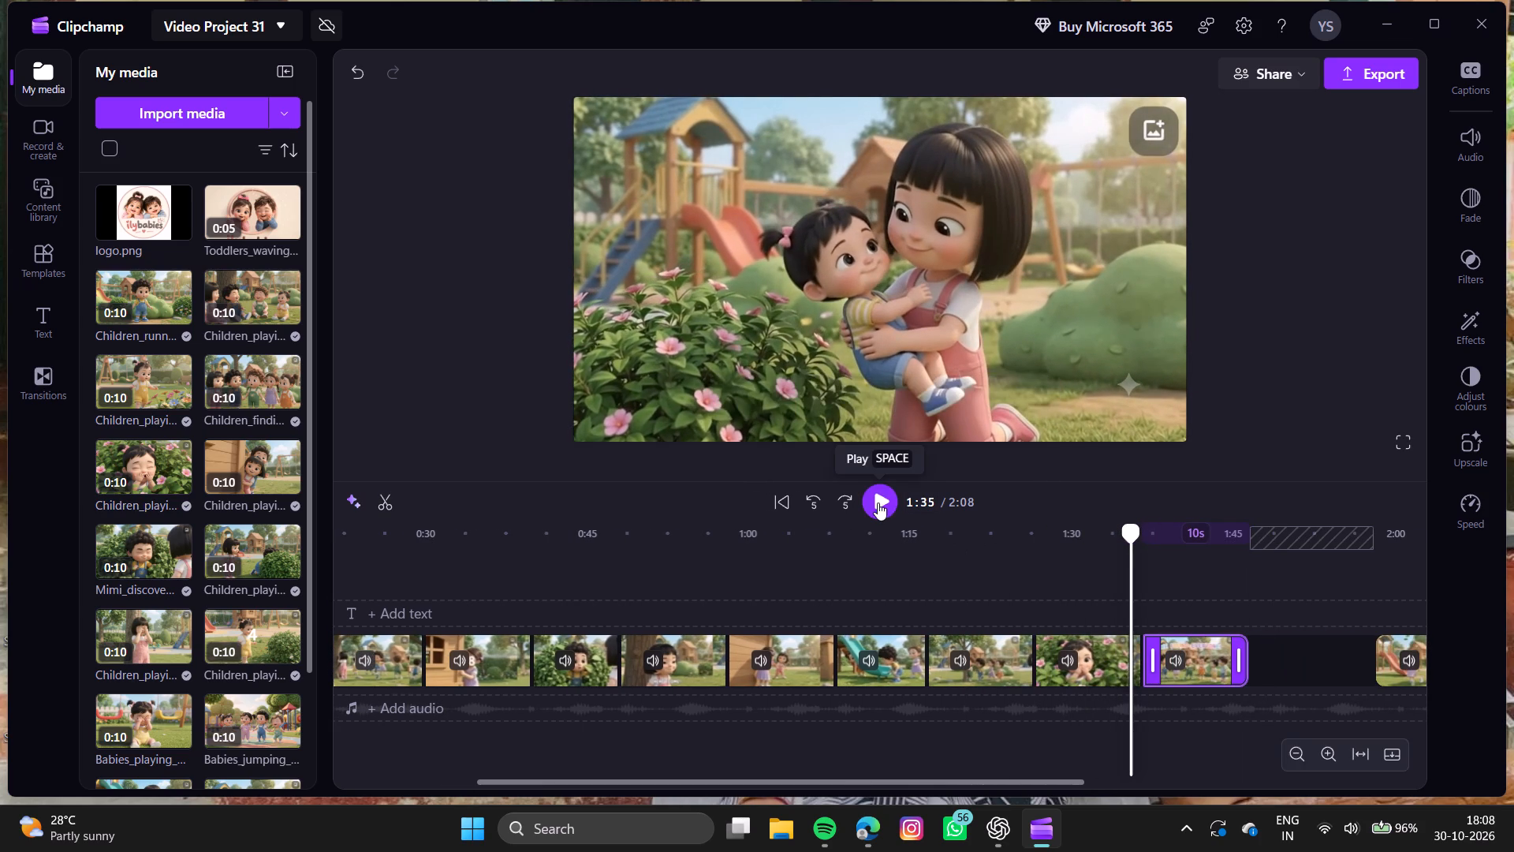
{"action": "left_click", "coordinate": [878, 503]}
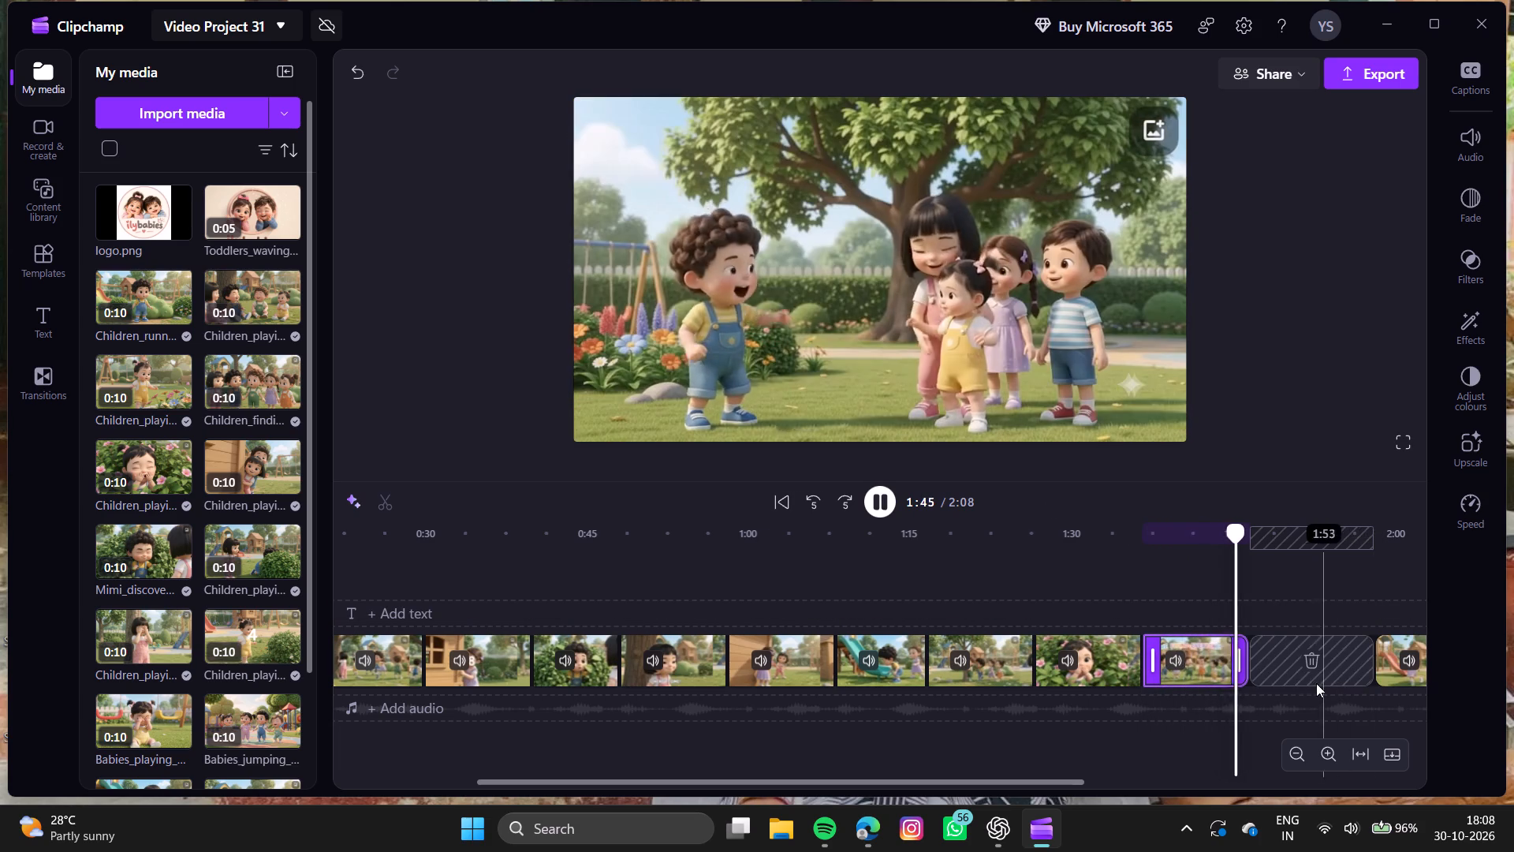
{"action": "left_click_drag", "start_coordinate": [1411, 671], "coordinate": [1286, 677]}
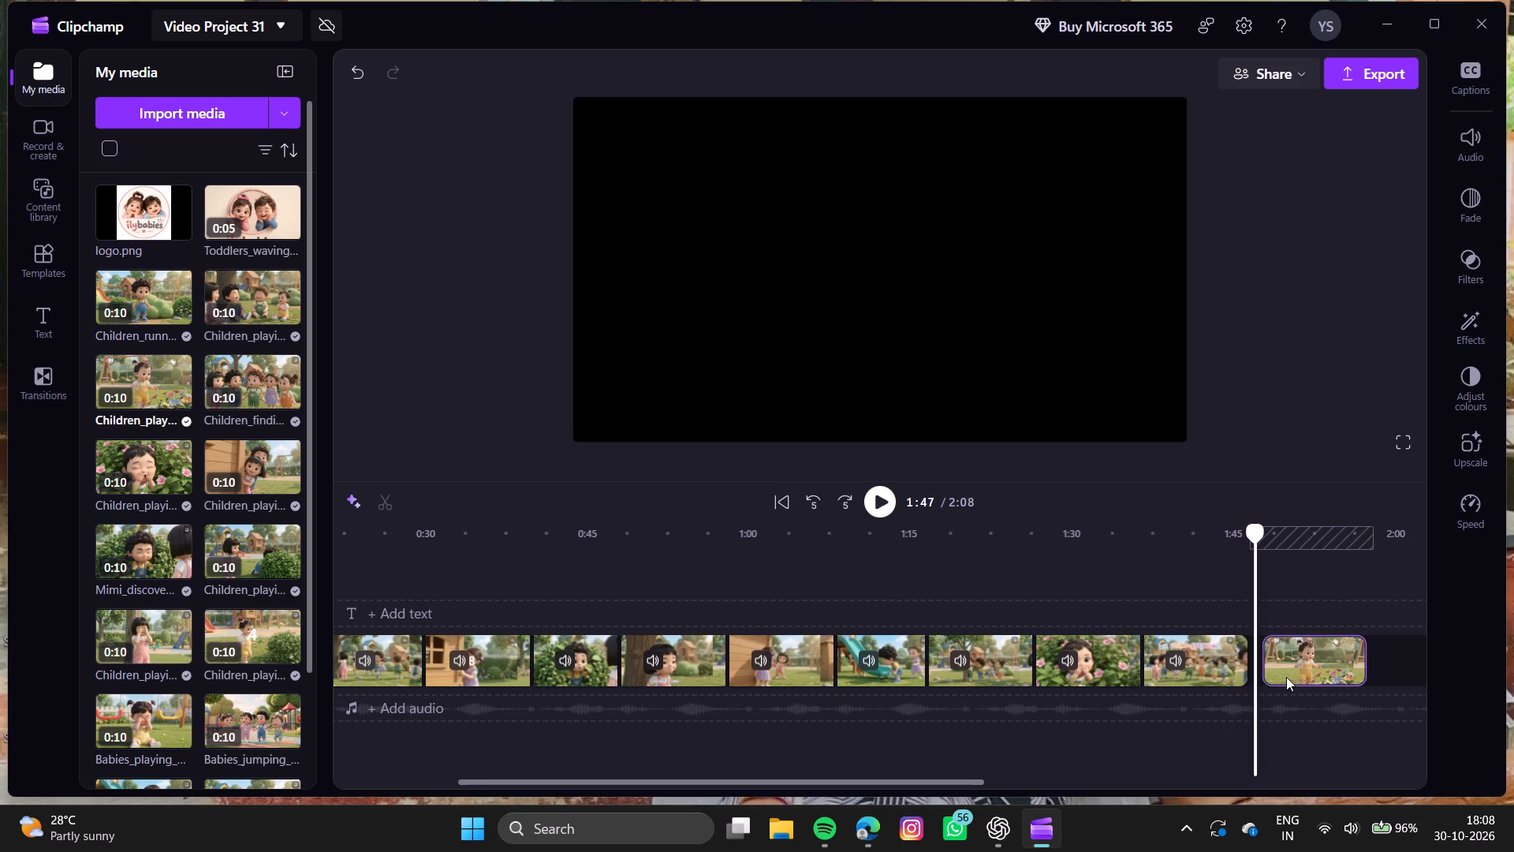
{"action": "left_click_drag", "start_coordinate": [1286, 677], "coordinate": [1275, 678]}
{"action": "left_click", "coordinate": [885, 497]}
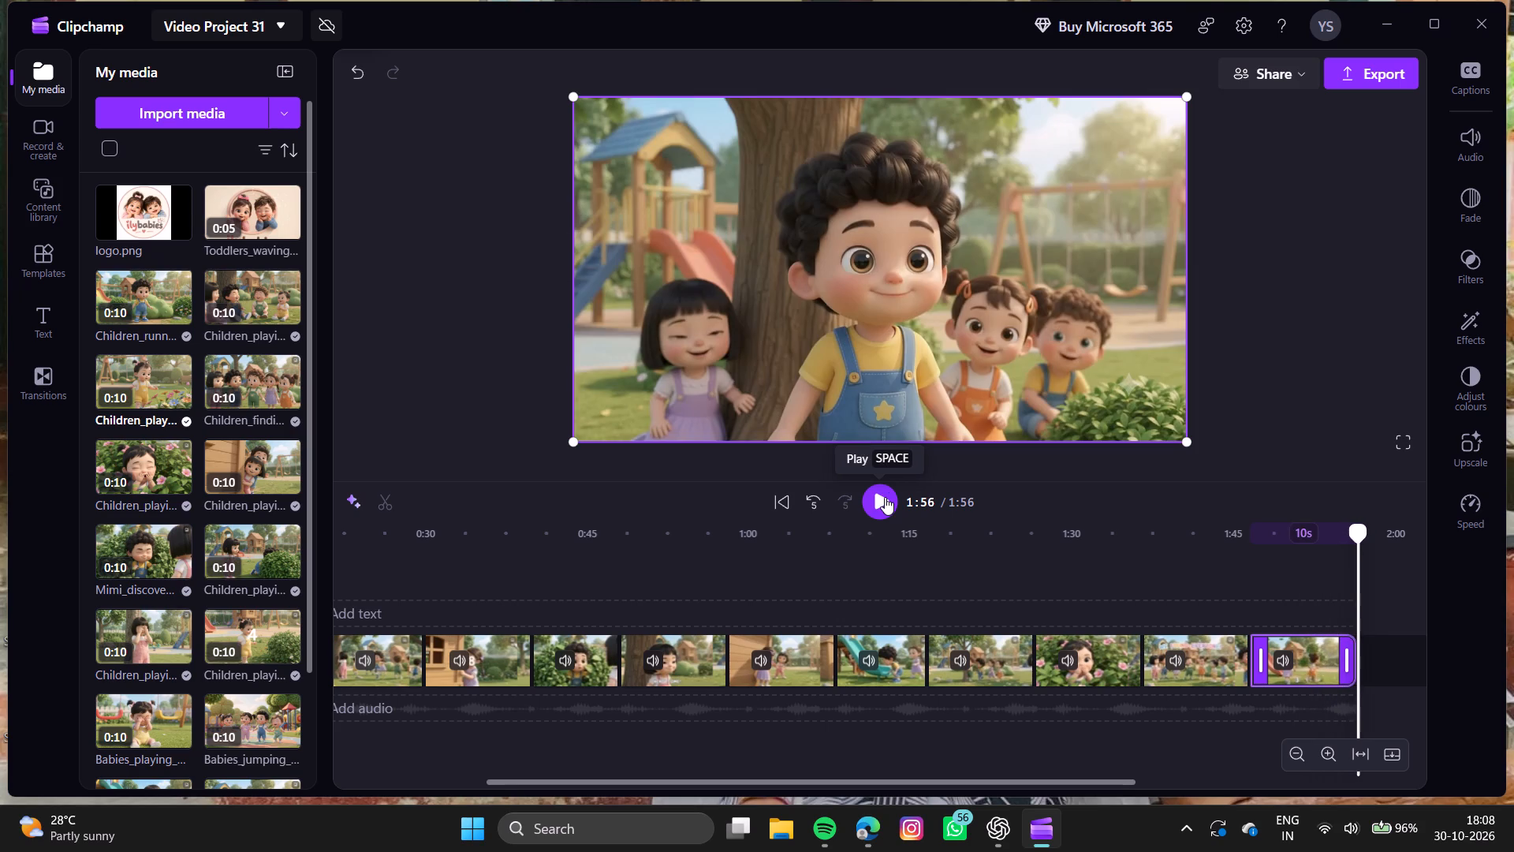
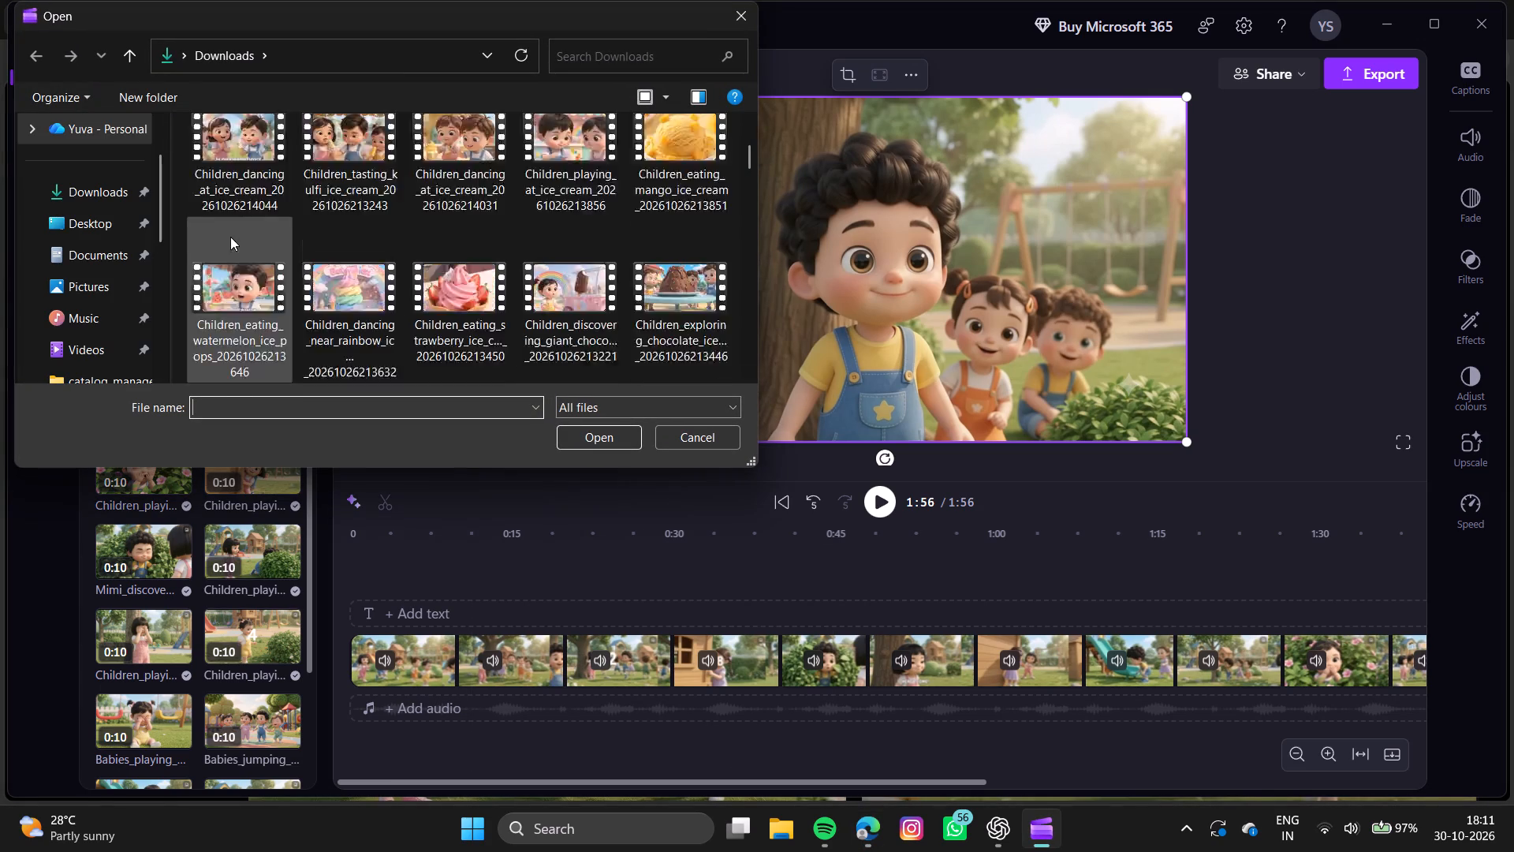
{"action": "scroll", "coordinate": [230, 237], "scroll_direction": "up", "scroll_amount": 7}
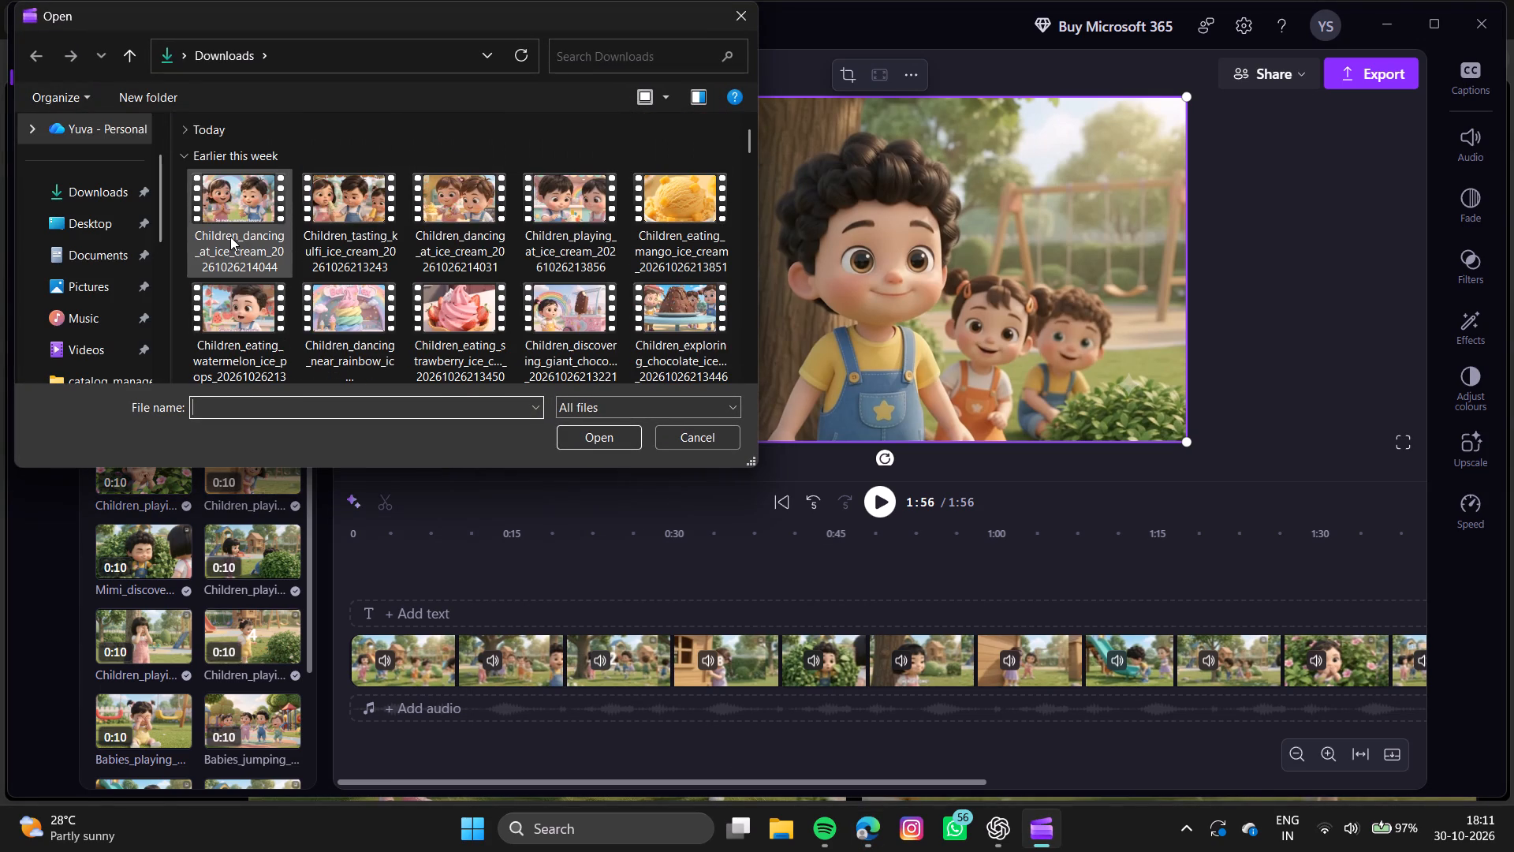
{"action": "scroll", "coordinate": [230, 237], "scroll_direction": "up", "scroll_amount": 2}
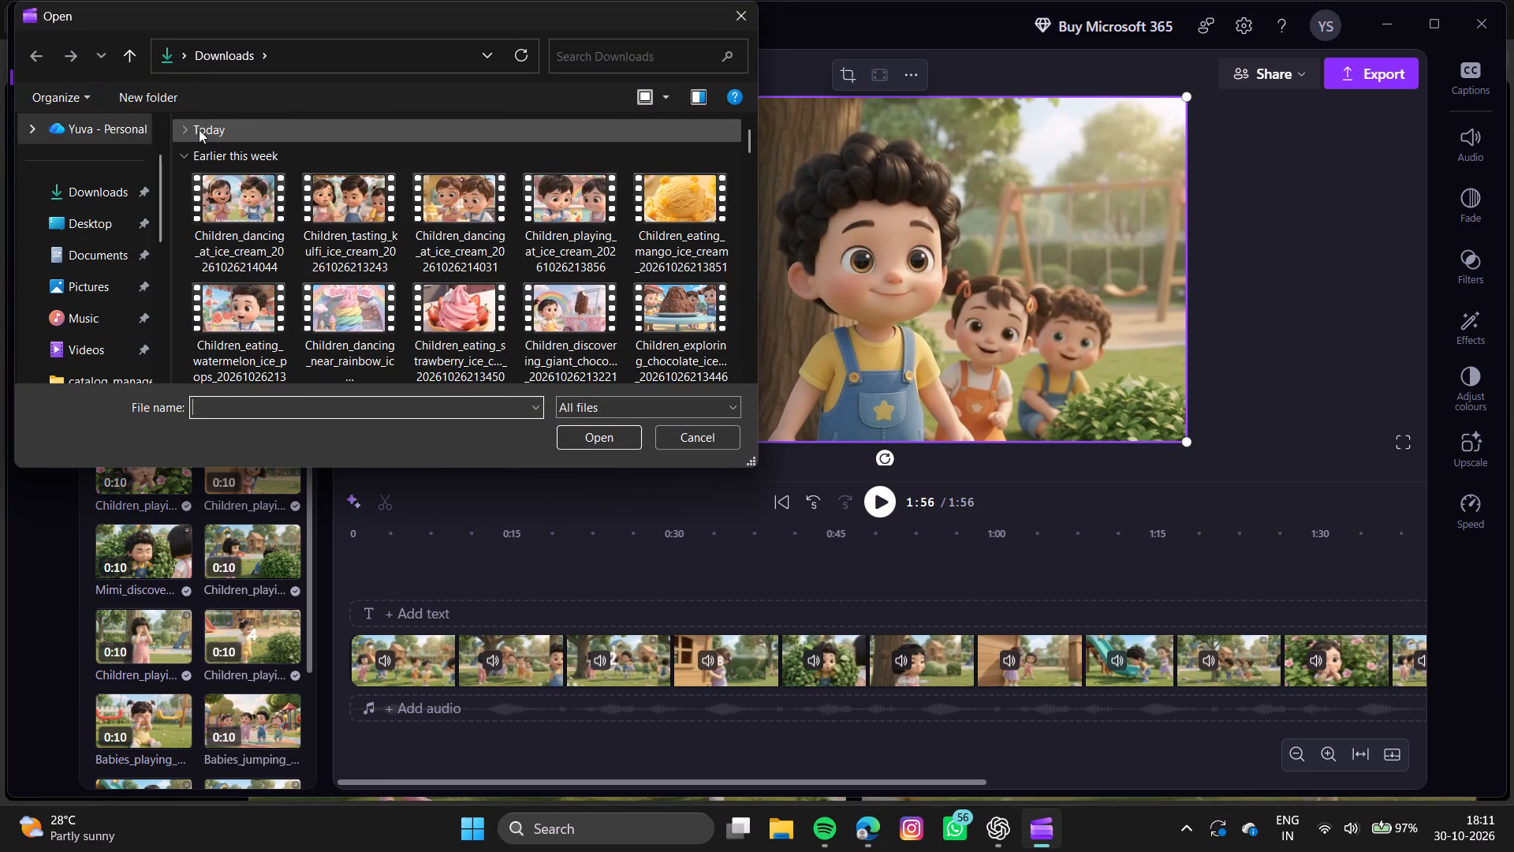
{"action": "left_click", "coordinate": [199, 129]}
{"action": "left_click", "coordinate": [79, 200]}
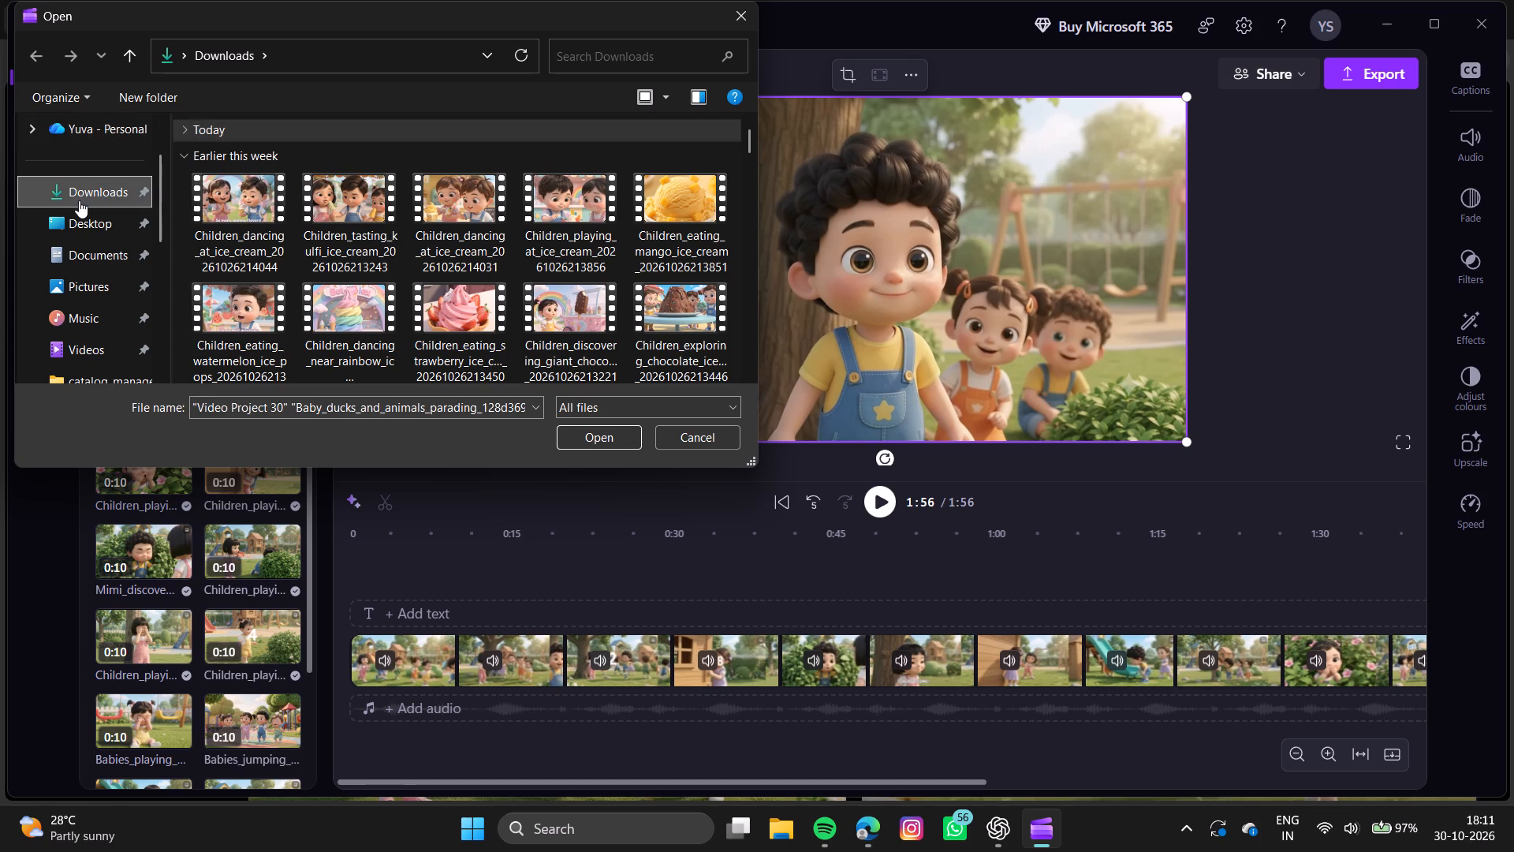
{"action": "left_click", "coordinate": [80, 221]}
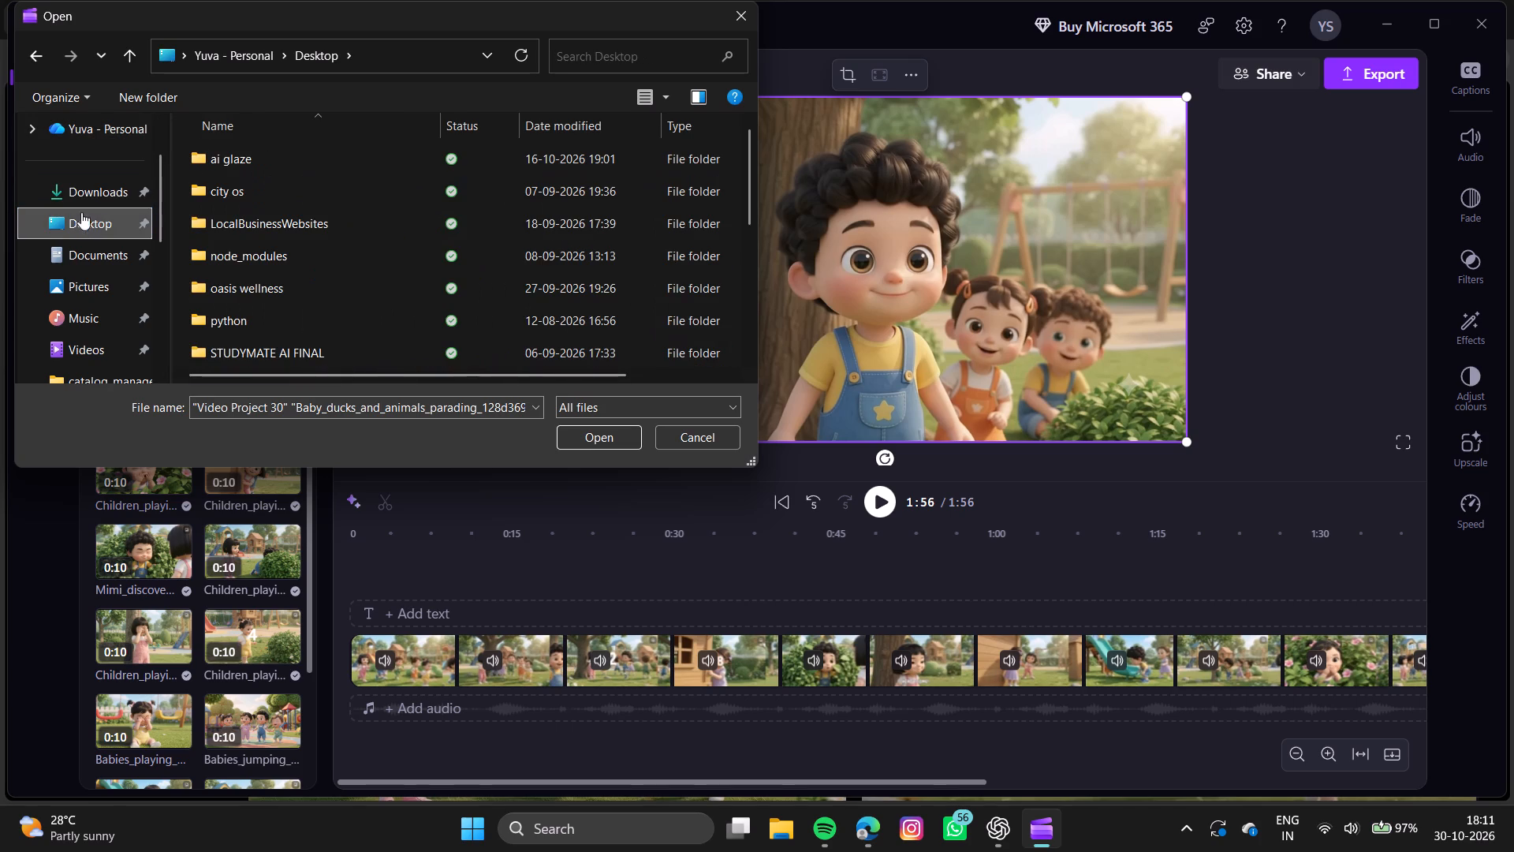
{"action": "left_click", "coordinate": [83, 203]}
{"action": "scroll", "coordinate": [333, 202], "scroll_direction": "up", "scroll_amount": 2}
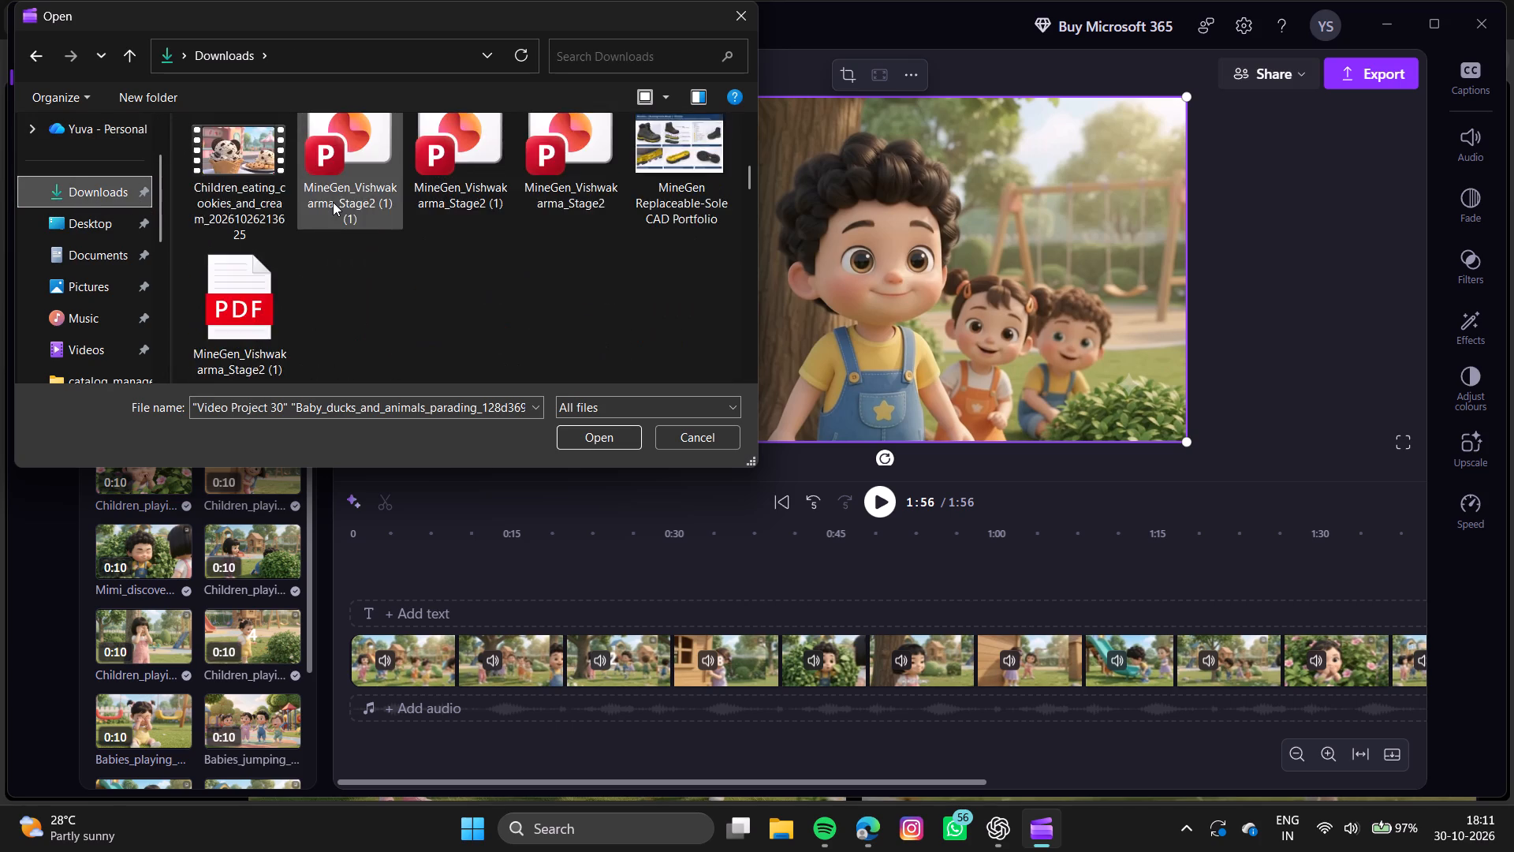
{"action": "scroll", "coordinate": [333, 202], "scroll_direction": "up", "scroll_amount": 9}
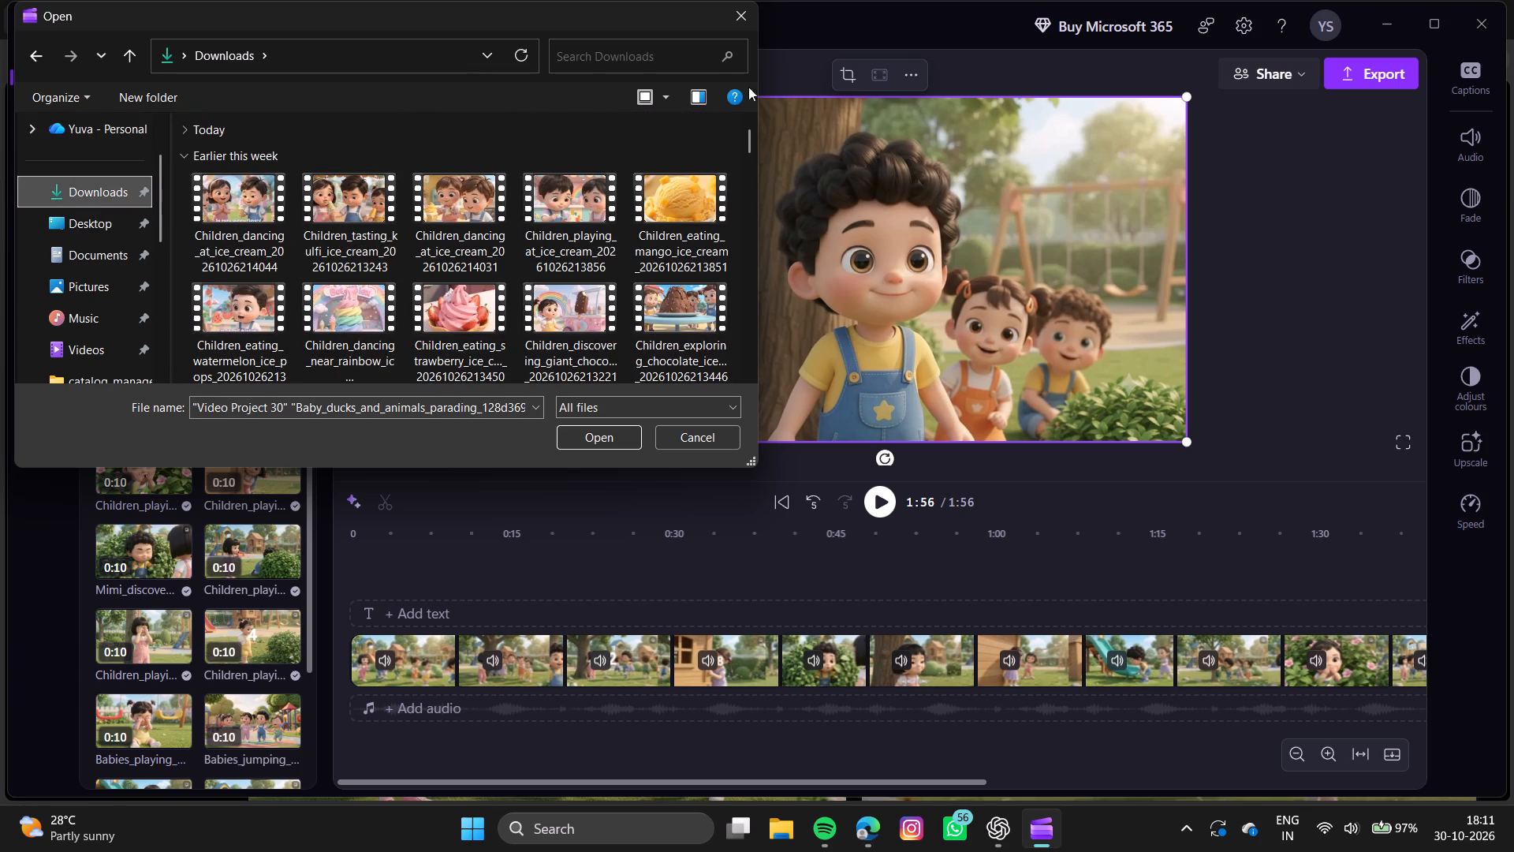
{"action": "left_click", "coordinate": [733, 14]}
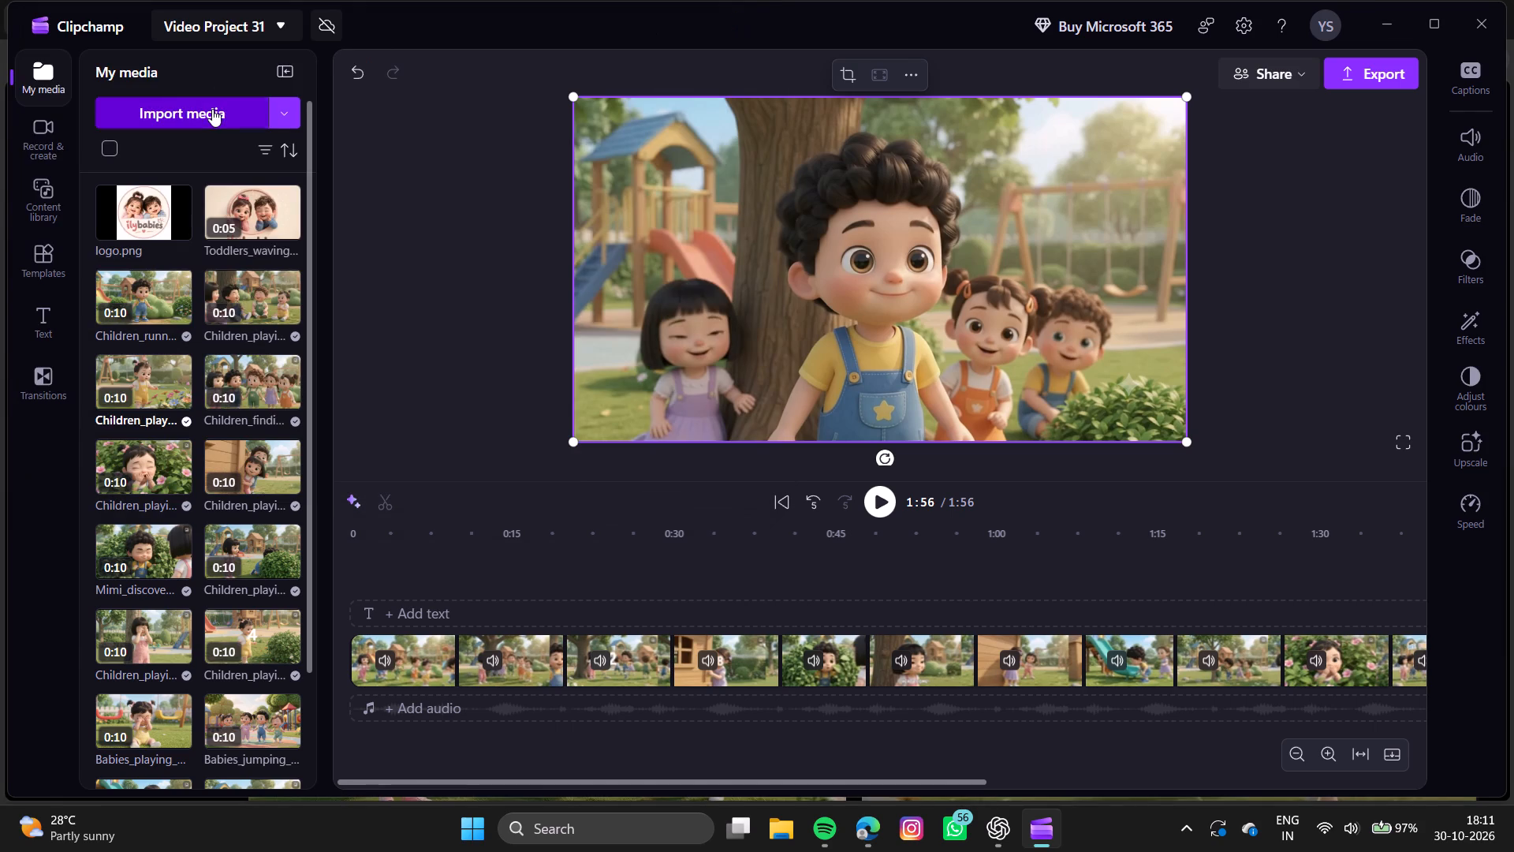
Import the Bobo_searching_playground video from today's files in Downloads into the project media.
{"action": "left_click", "coordinate": [212, 109]}
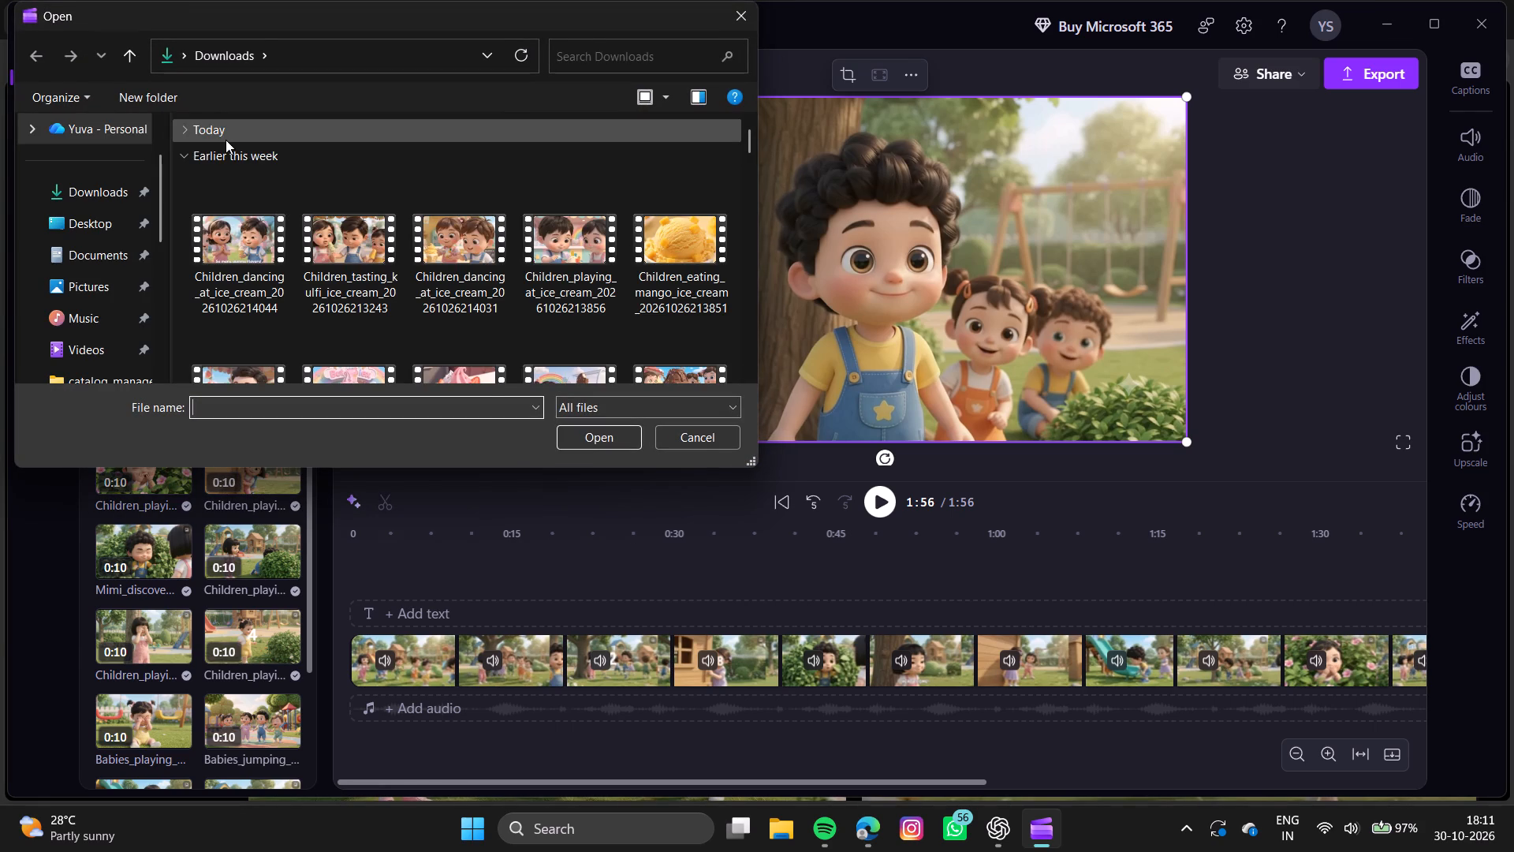
{"action": "left_click_drag", "start_coordinate": [226, 140], "coordinate": [222, 160]}
{"action": "left_click", "coordinate": [222, 160]}
{"action": "left_click", "coordinate": [222, 160]}
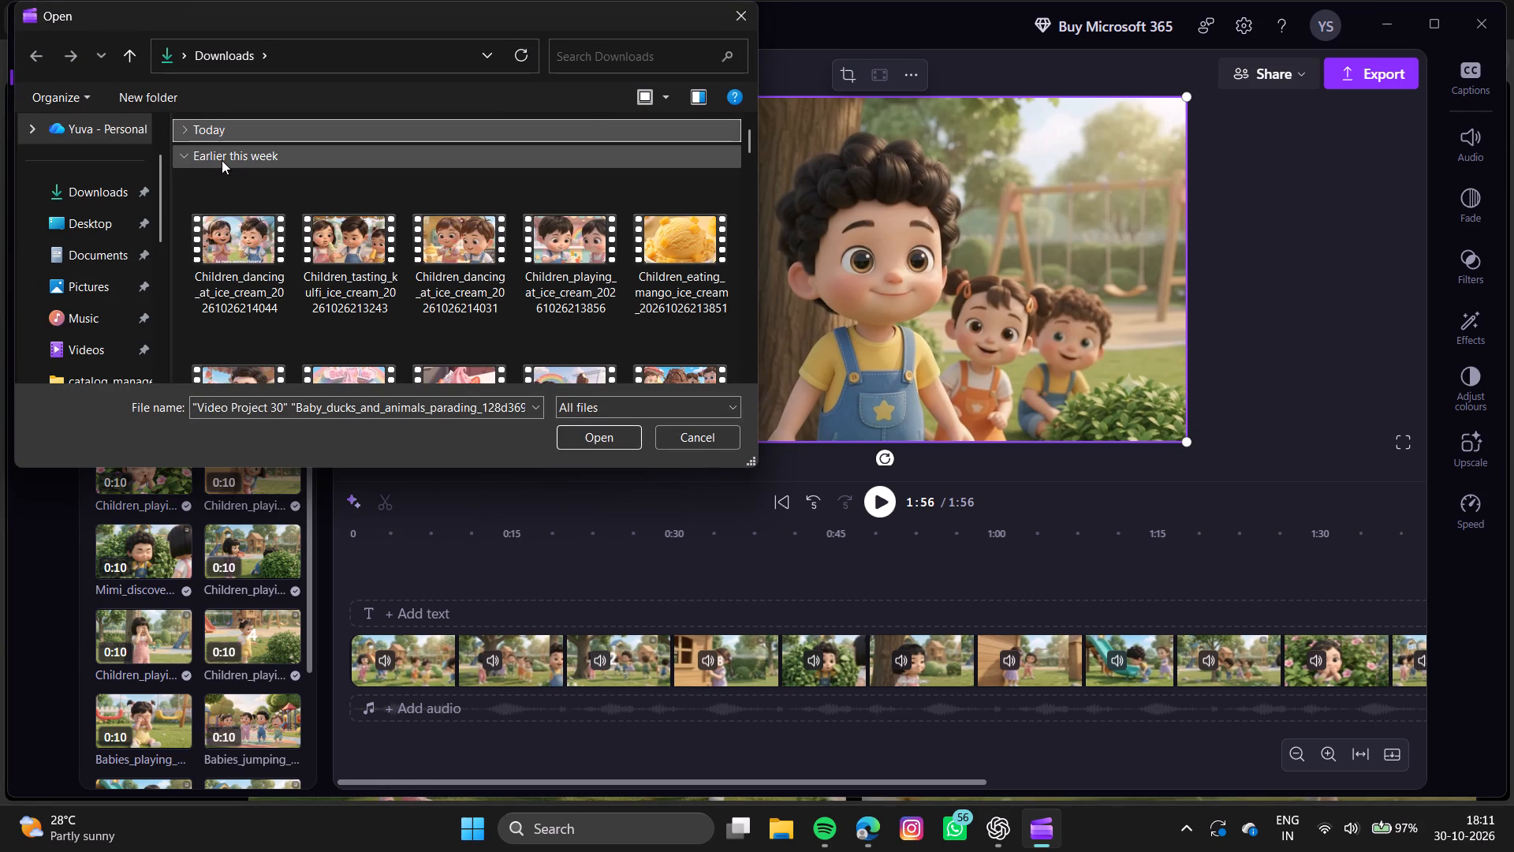
{"action": "left_click", "coordinate": [222, 160]}
{"action": "left_click", "coordinate": [218, 141]}
{"action": "double_click", "coordinate": [218, 141]}
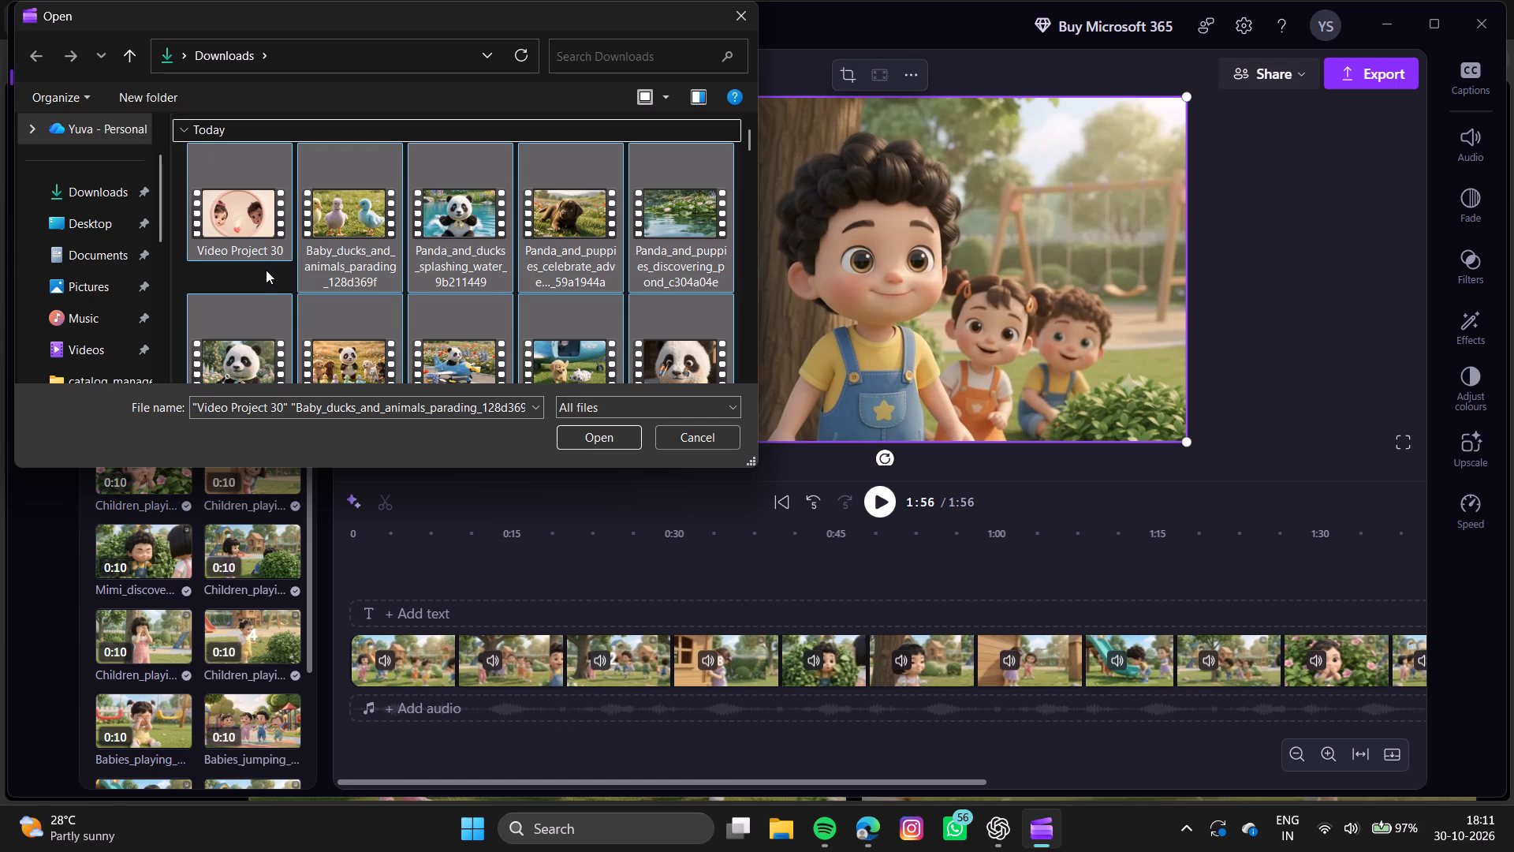
{"action": "left_click", "coordinate": [266, 270]}
{"action": "scroll", "coordinate": [266, 270], "scroll_direction": "down", "scroll_amount": 1}
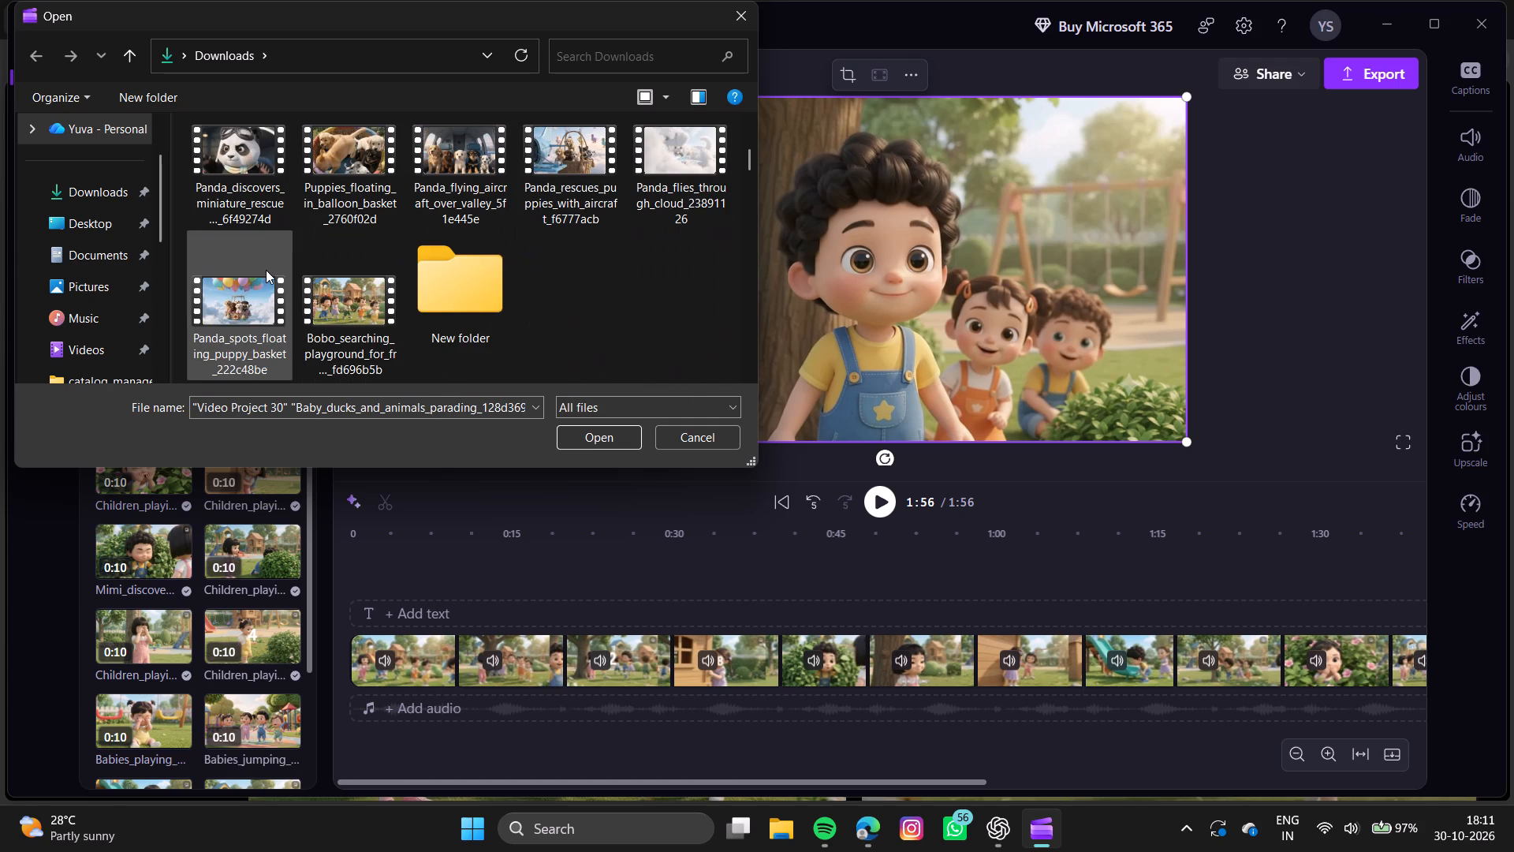
{"action": "scroll", "coordinate": [266, 270], "scroll_direction": "down", "scroll_amount": 1}
{"action": "double_click", "coordinate": [360, 296]}
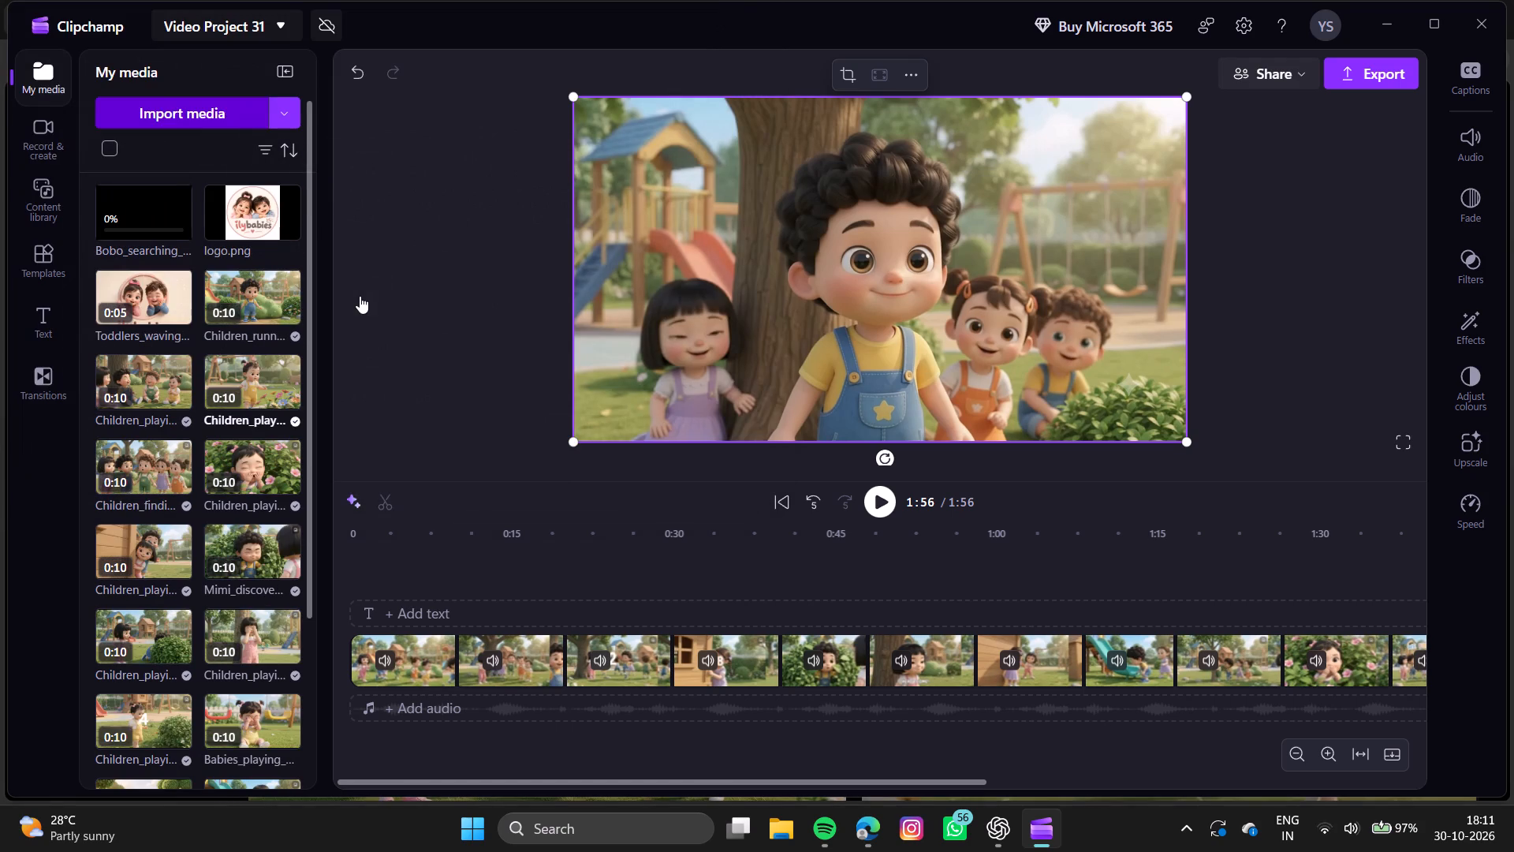
Play back the last two clips of the timeline from about 1:39 to check where the Bobo_searching clip fits.
{"action": "scroll", "coordinate": [835, 619], "scroll_direction": "left", "scroll_amount": 6}
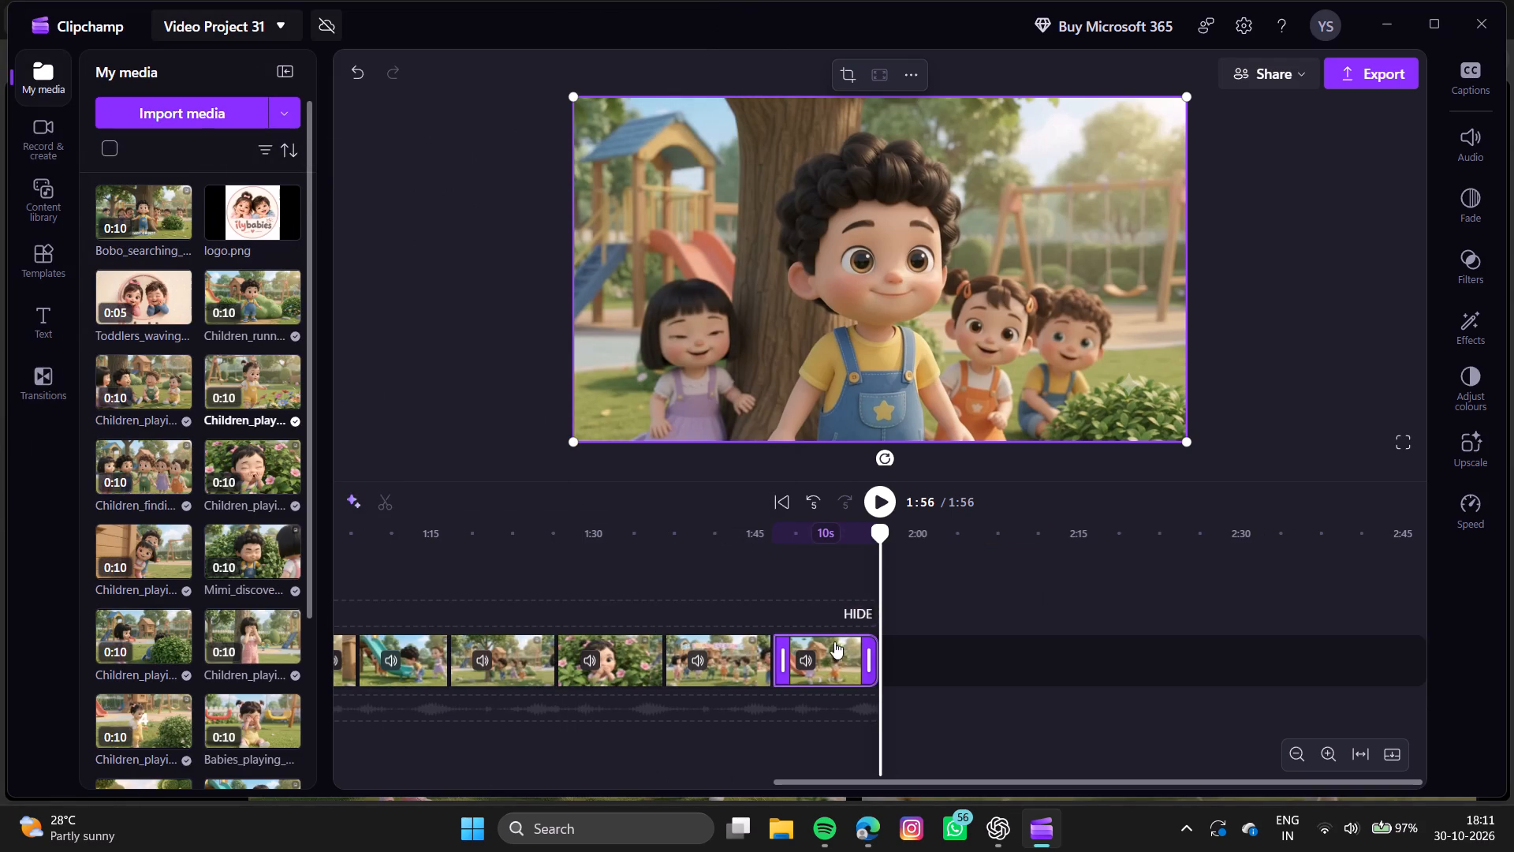
{"action": "left_click", "coordinate": [778, 577]}
{"action": "left_click", "coordinate": [885, 495]}
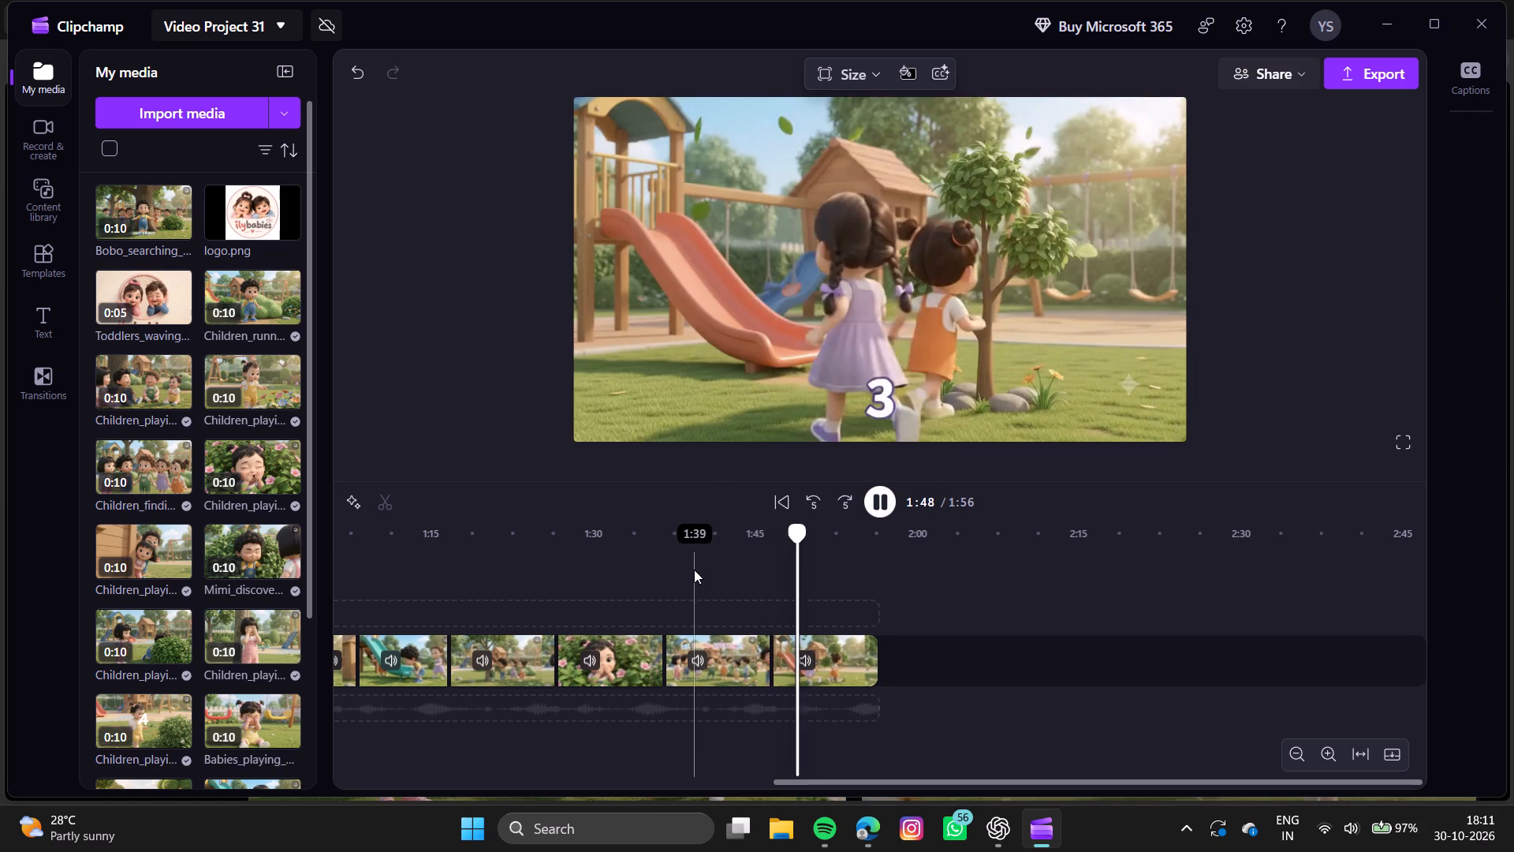
{"action": "left_click", "coordinate": [693, 570]}
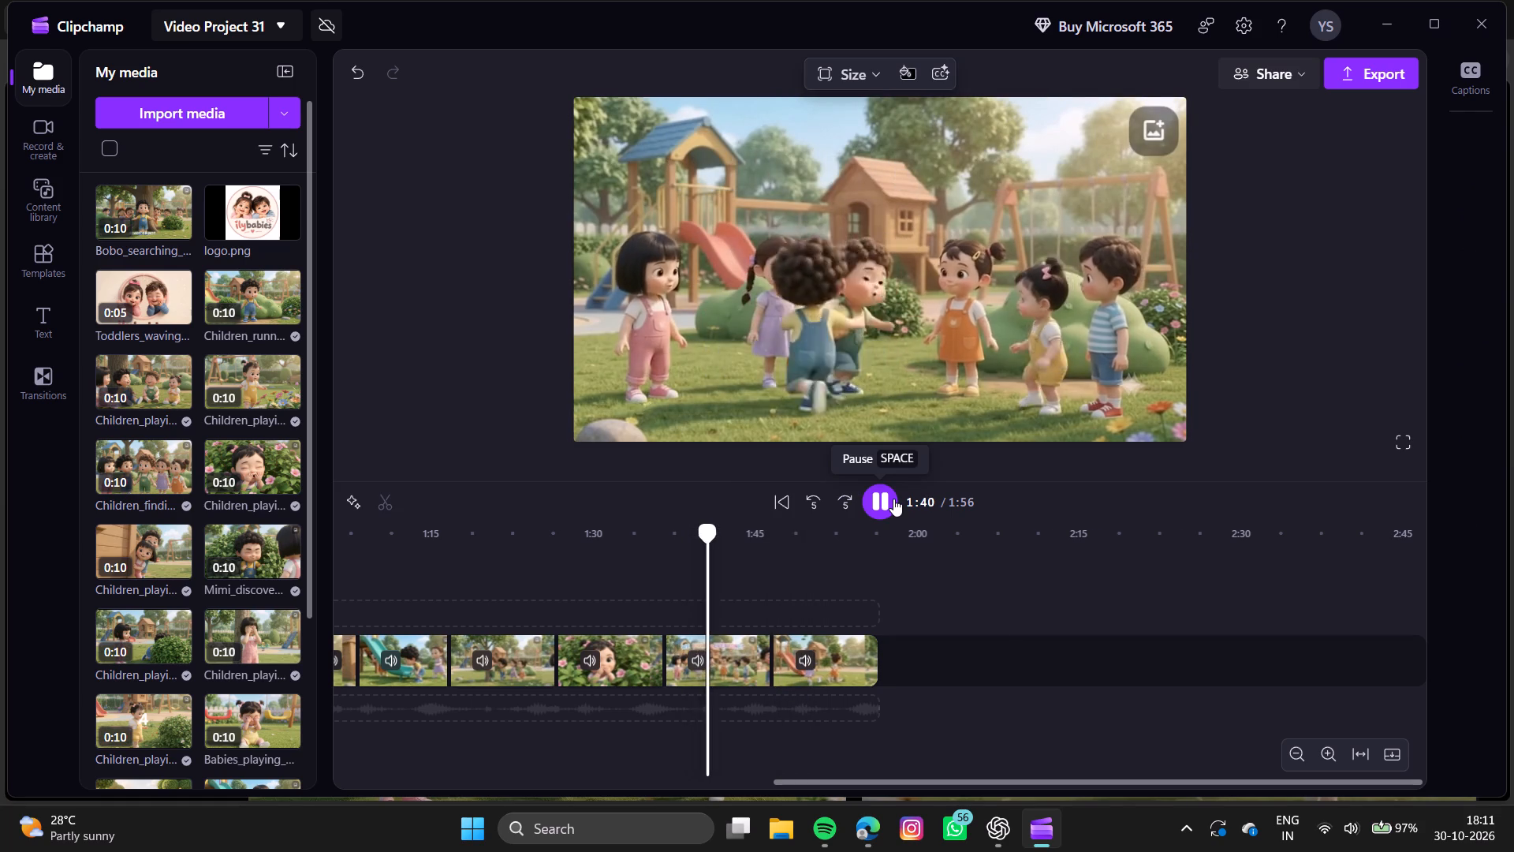
{"action": "scroll", "coordinate": [591, 630], "scroll_direction": "right", "scroll_amount": 7}
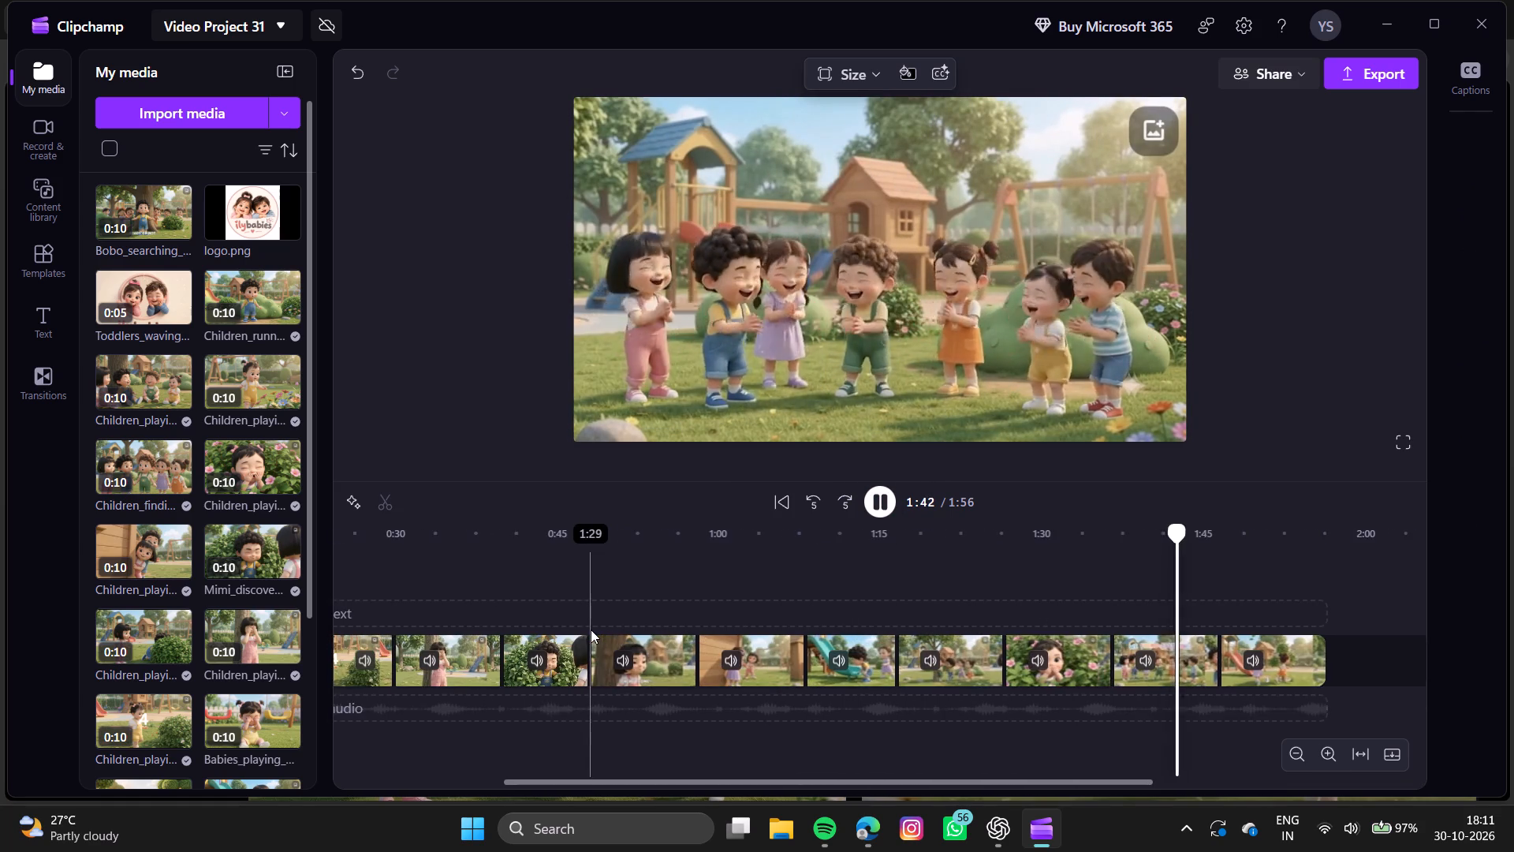
{"action": "scroll", "coordinate": [591, 630], "scroll_direction": "right", "scroll_amount": 9}
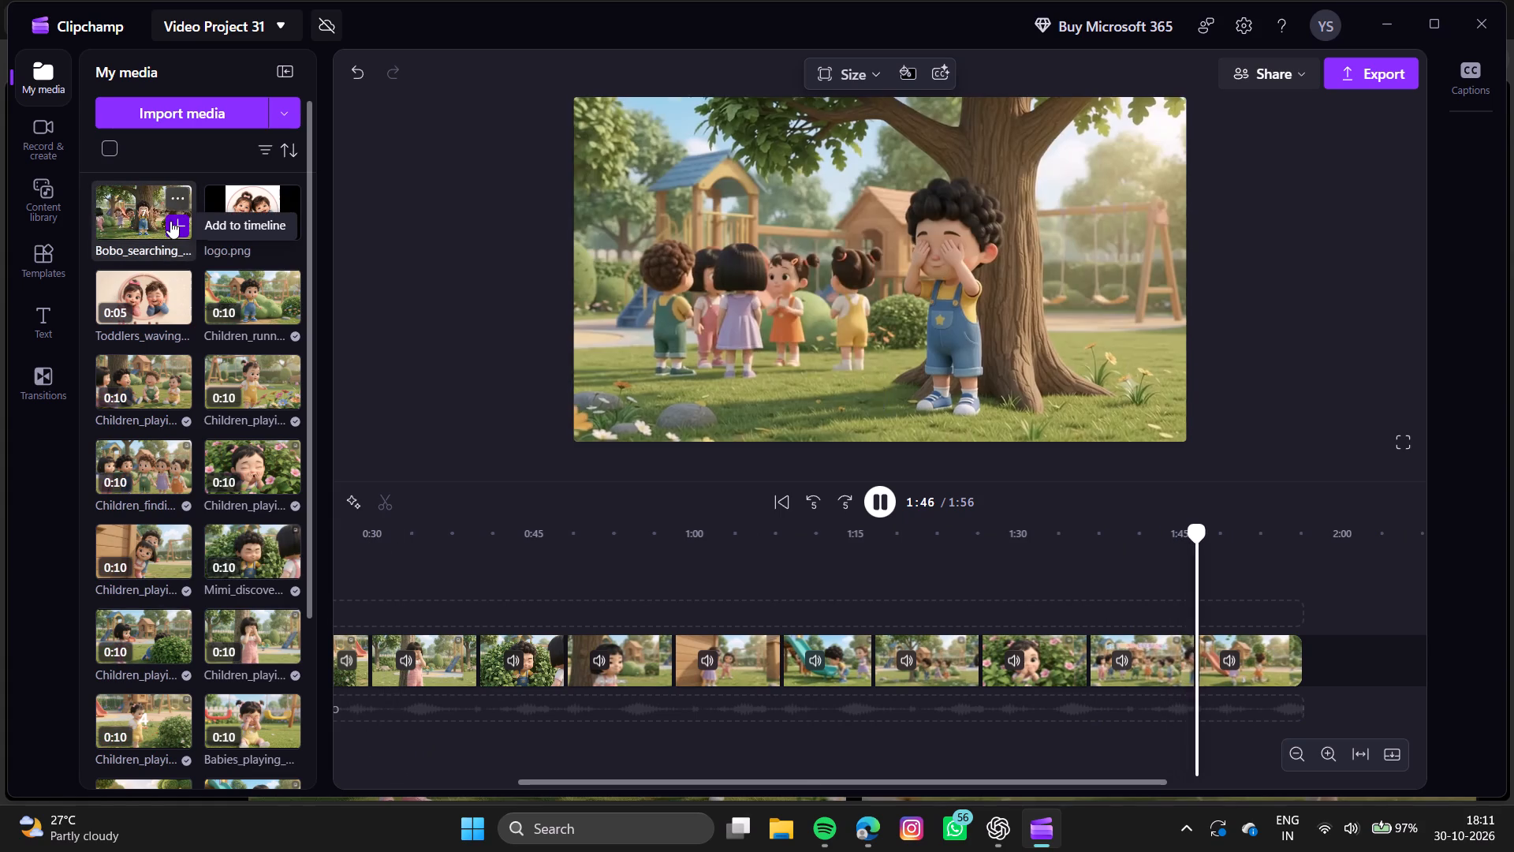
Add the Bobo_searching clip to the timeline and place it after the last clip on the main video track.
{"action": "left_click", "coordinate": [170, 221]}
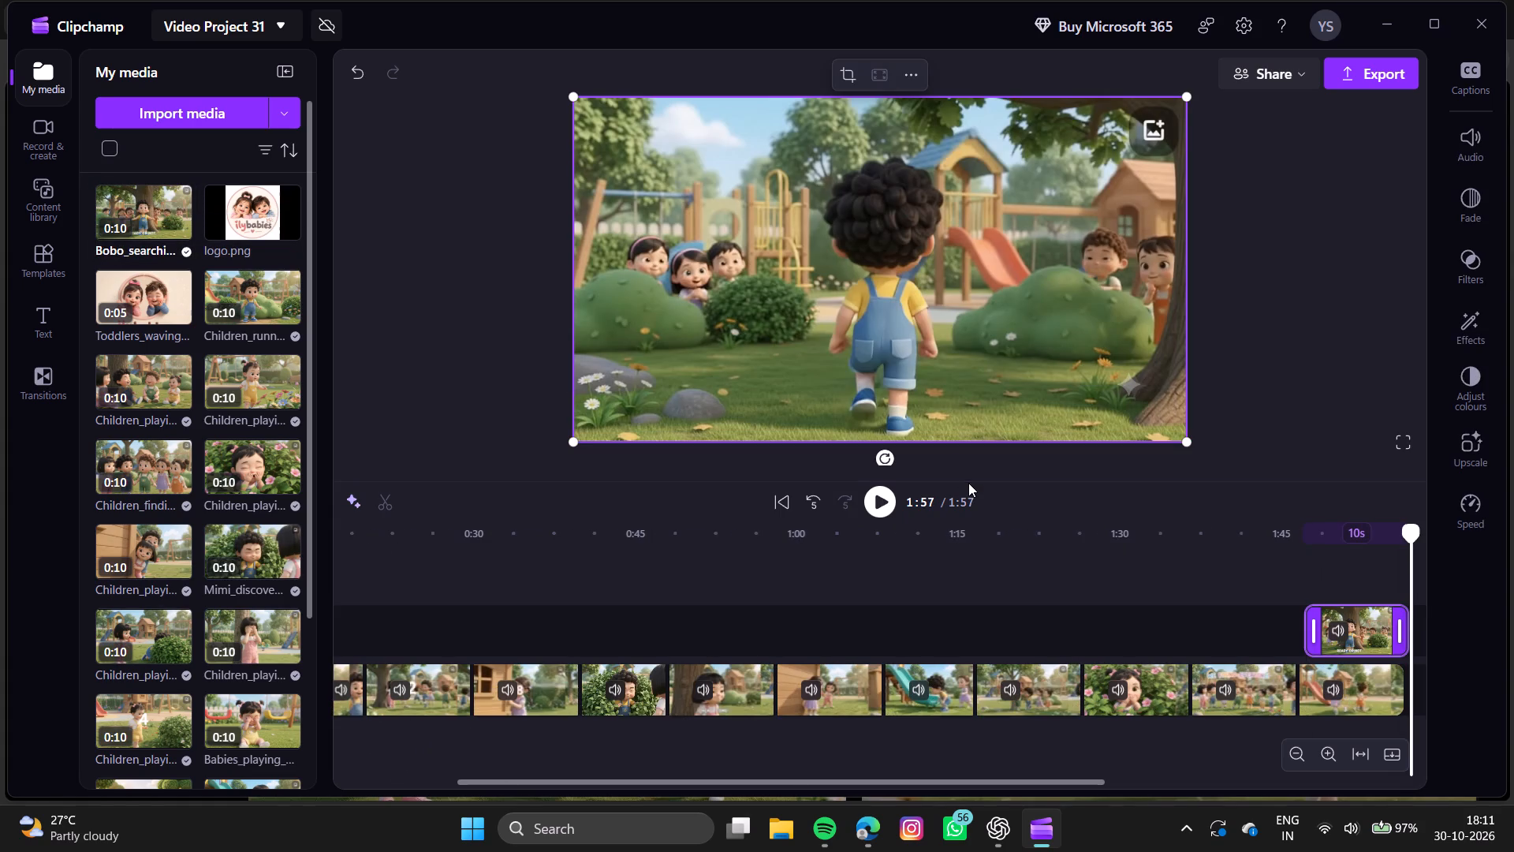
{"action": "scroll", "coordinate": [964, 648], "scroll_direction": "left", "scroll_amount": 4}
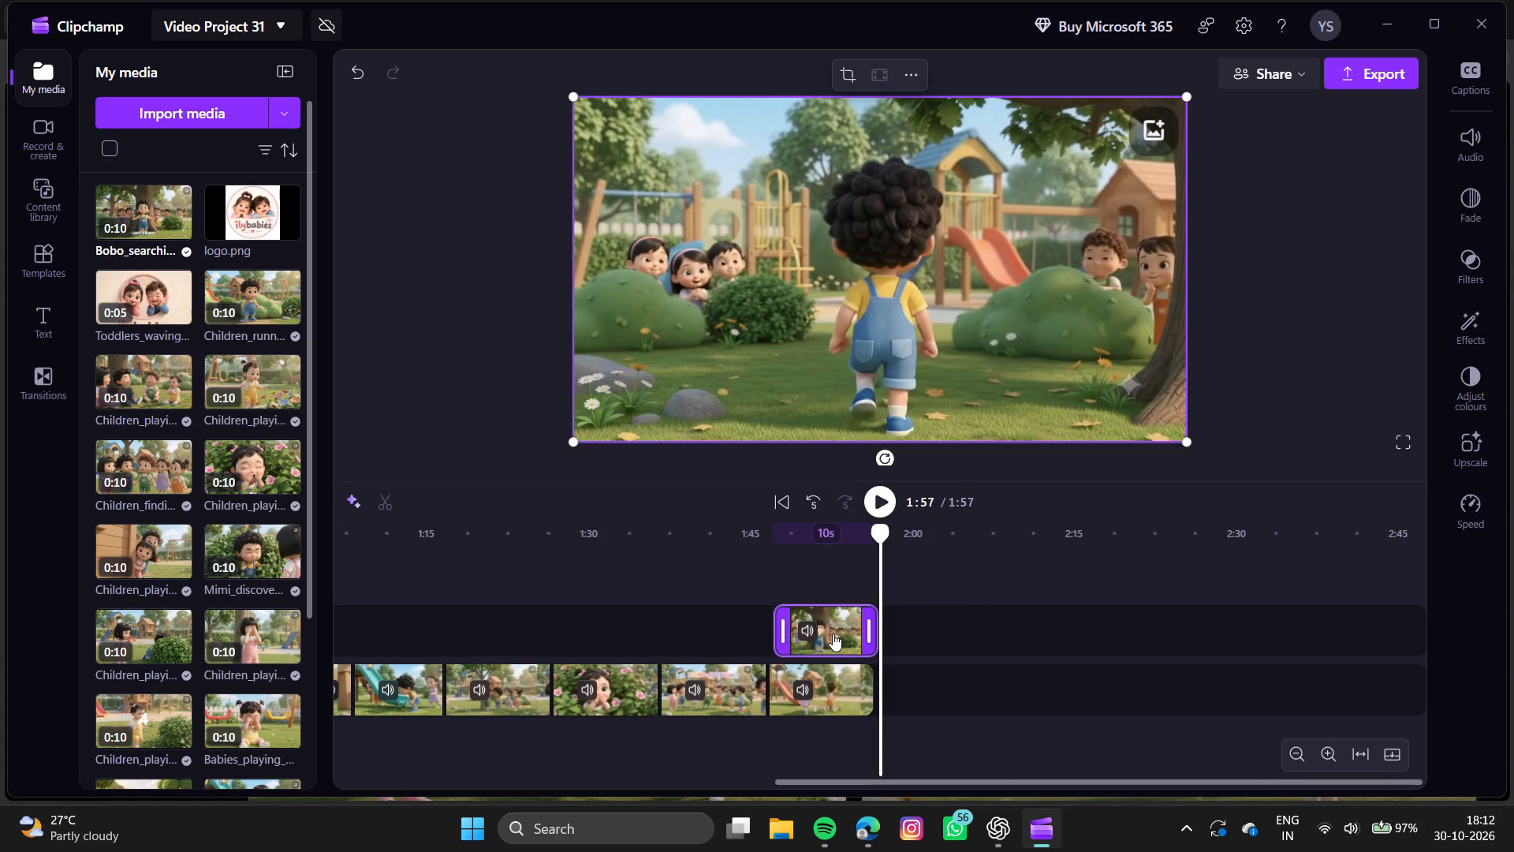
{"action": "left_click_drag", "start_coordinate": [833, 633], "coordinate": [924, 692]}
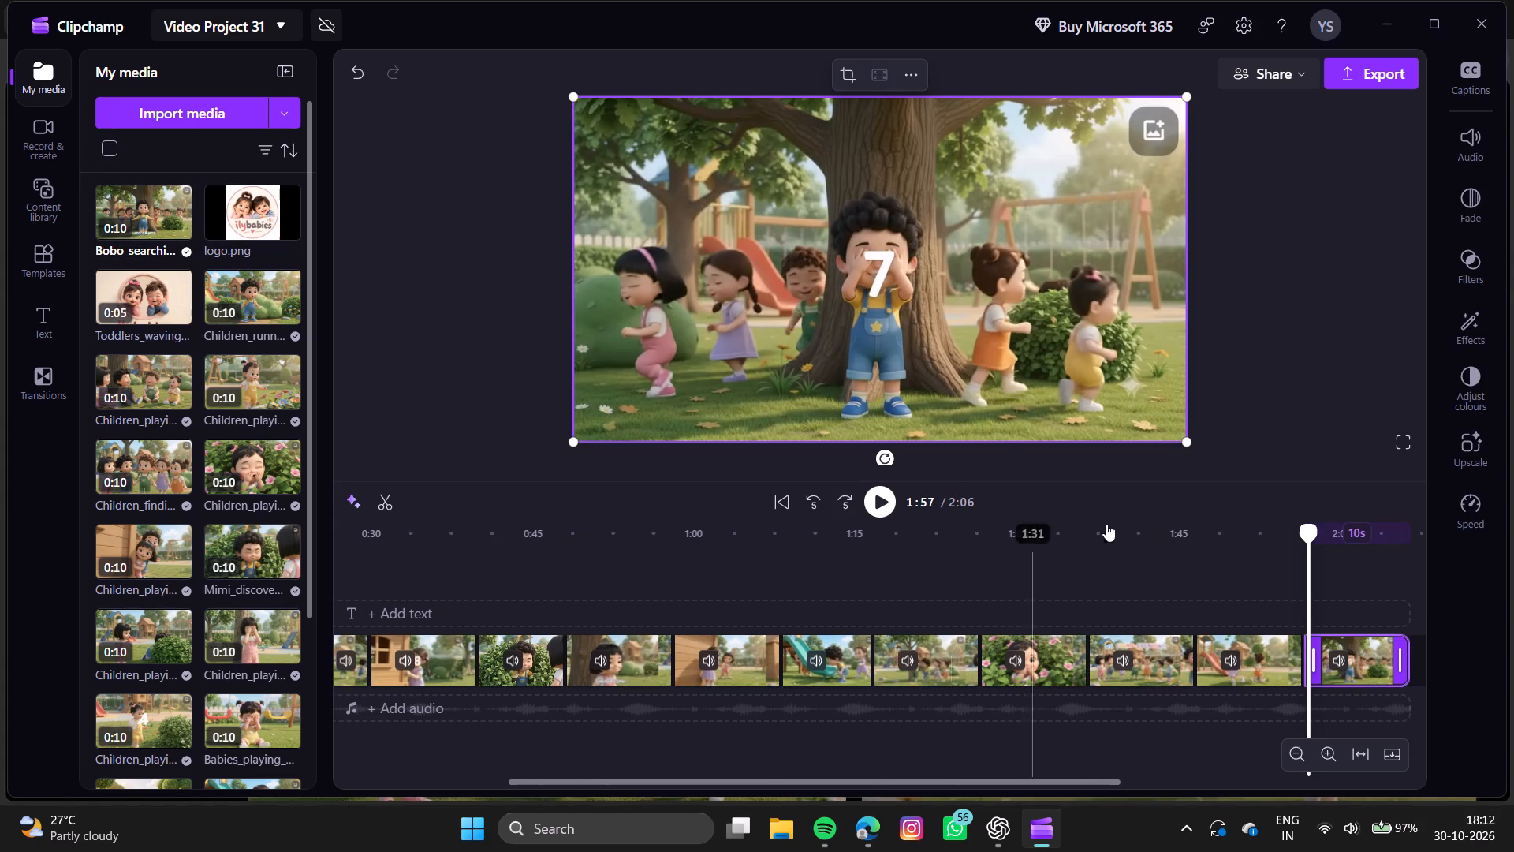
Play back the end of the timeline to find the cut point and split the clip before the Bobo_searching clip at 1:53.
{"action": "left_click", "coordinate": [882, 505]}
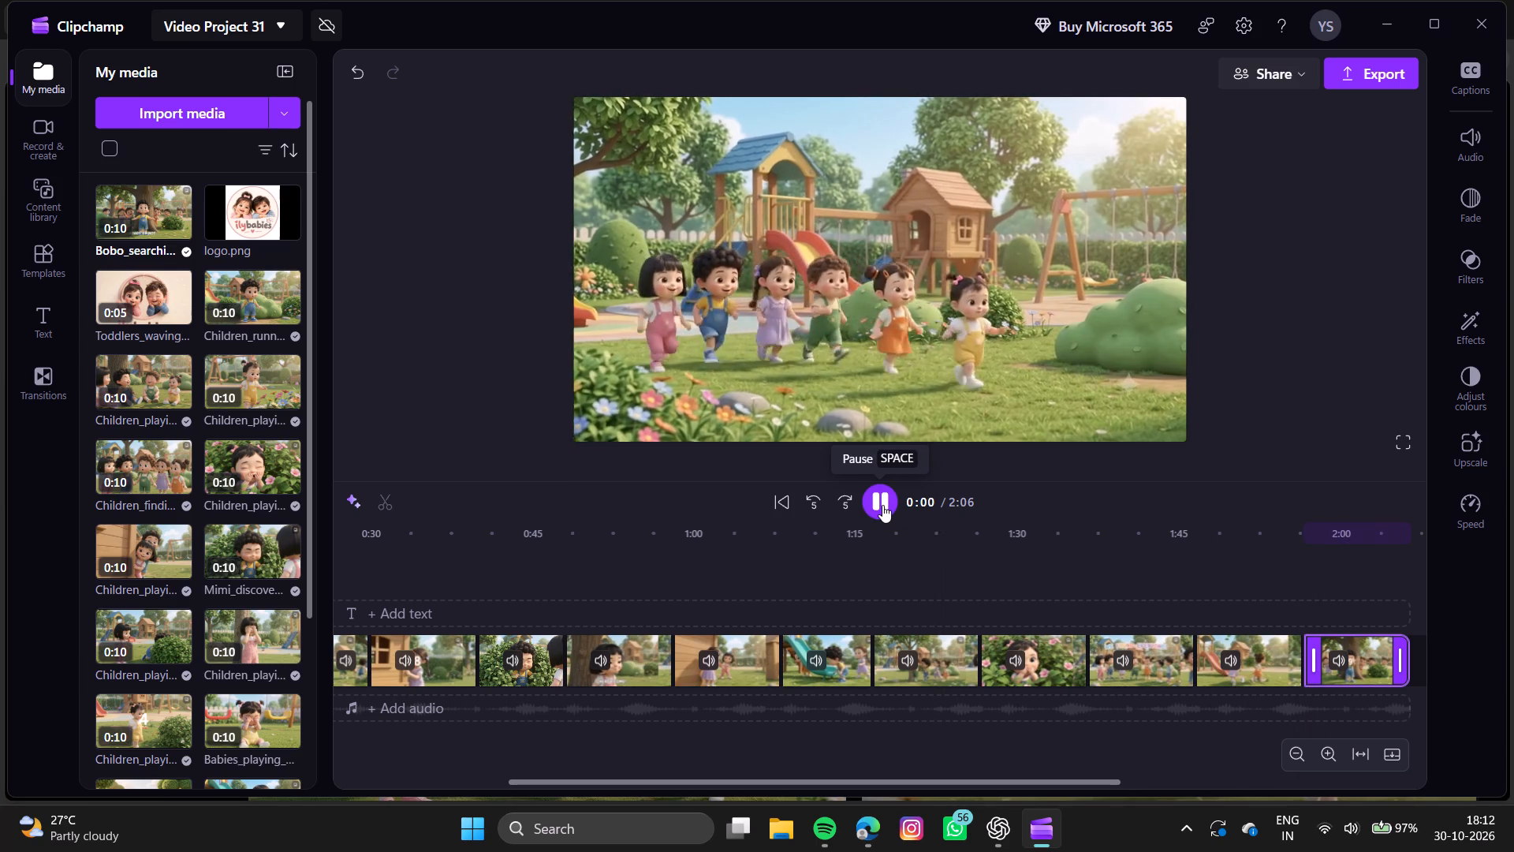
{"action": "left_click", "coordinate": [1281, 584]}
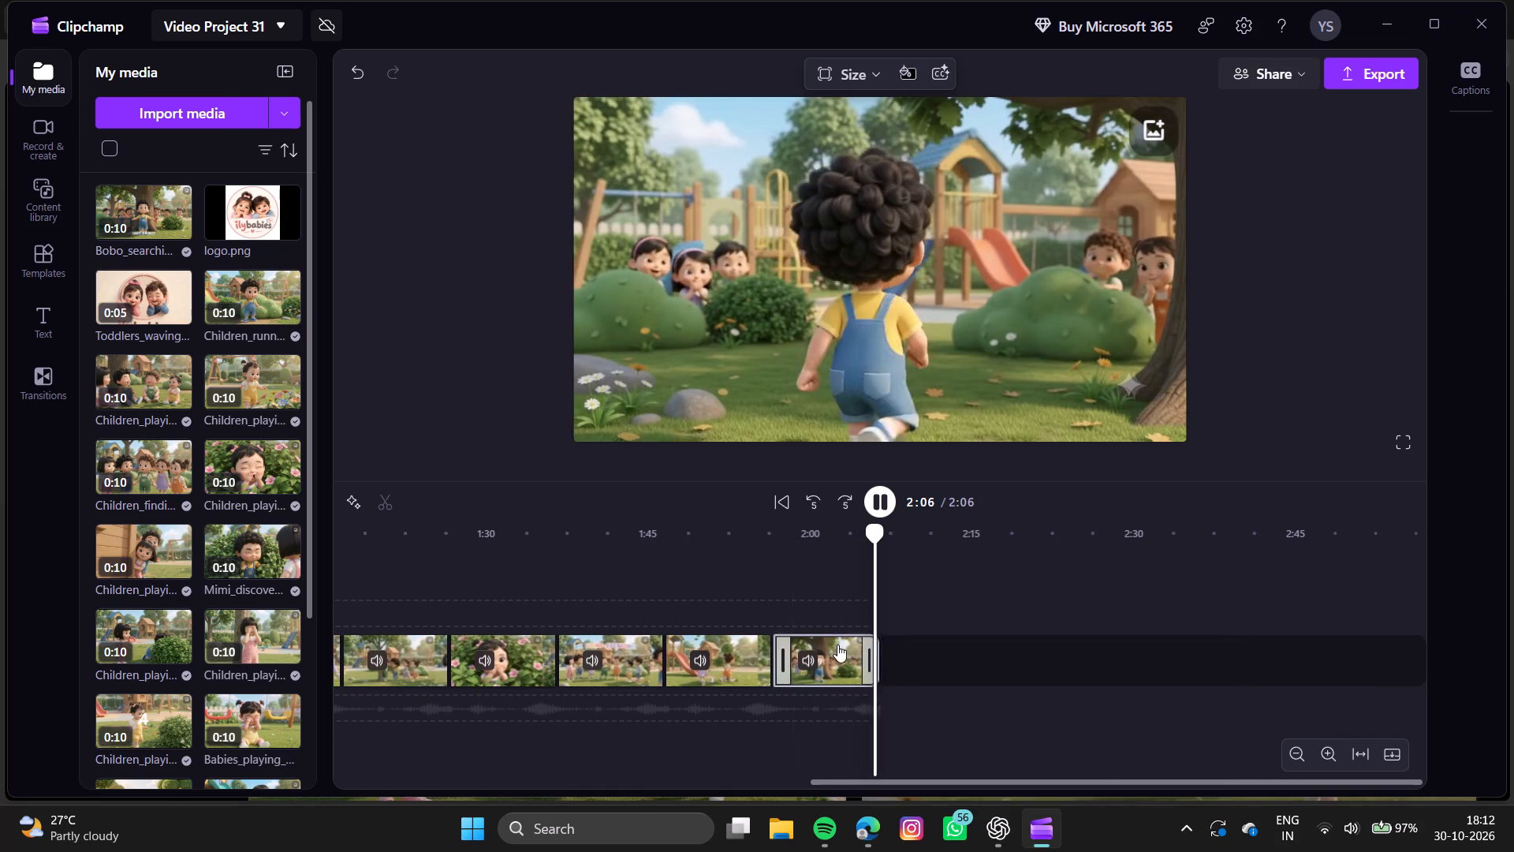
{"action": "left_click", "coordinate": [737, 566]}
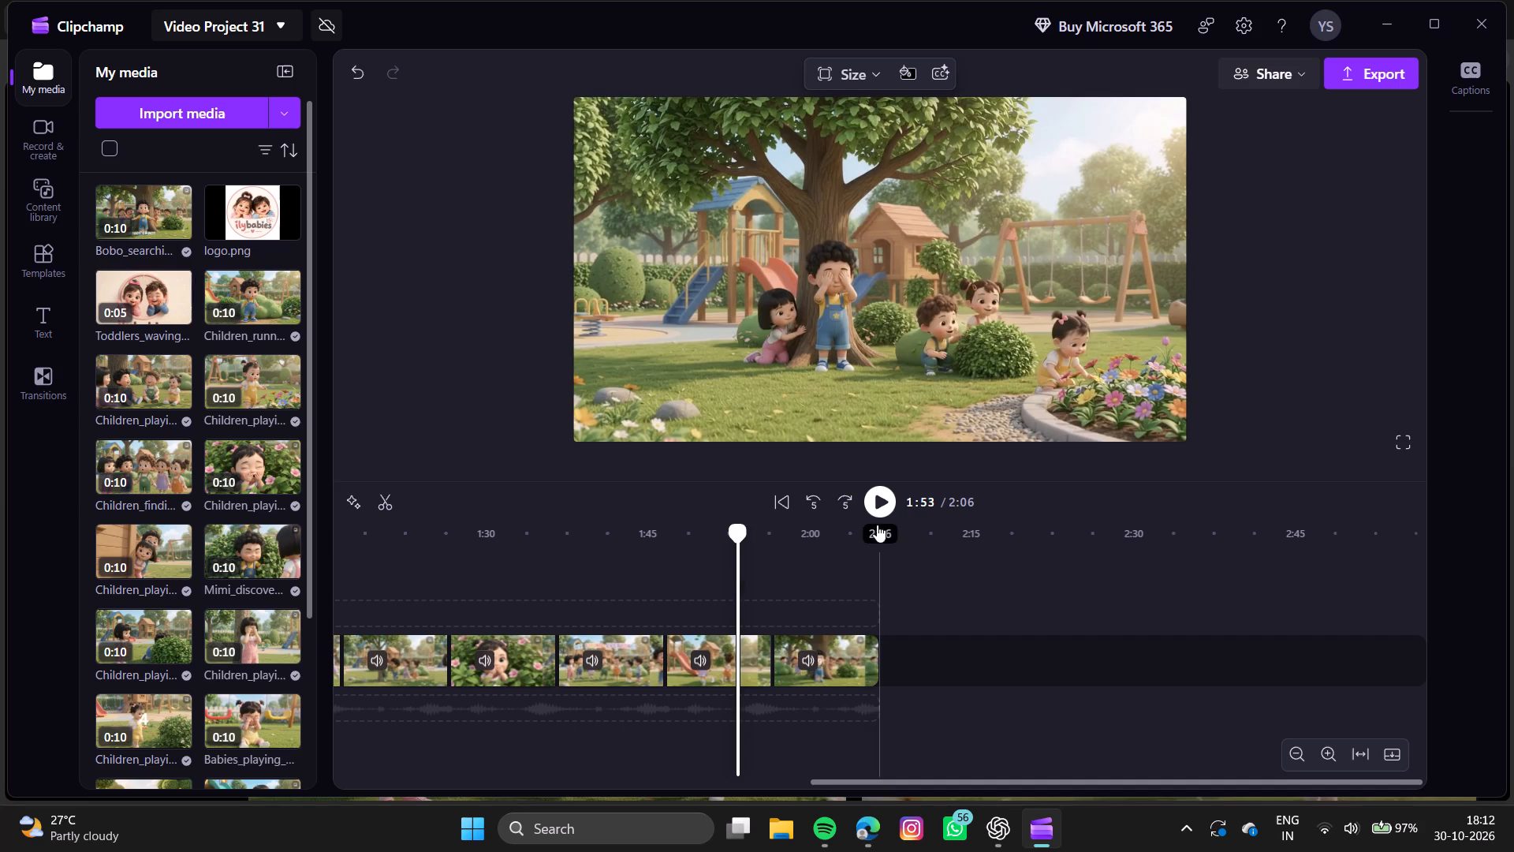
{"action": "left_click", "coordinate": [879, 509]}
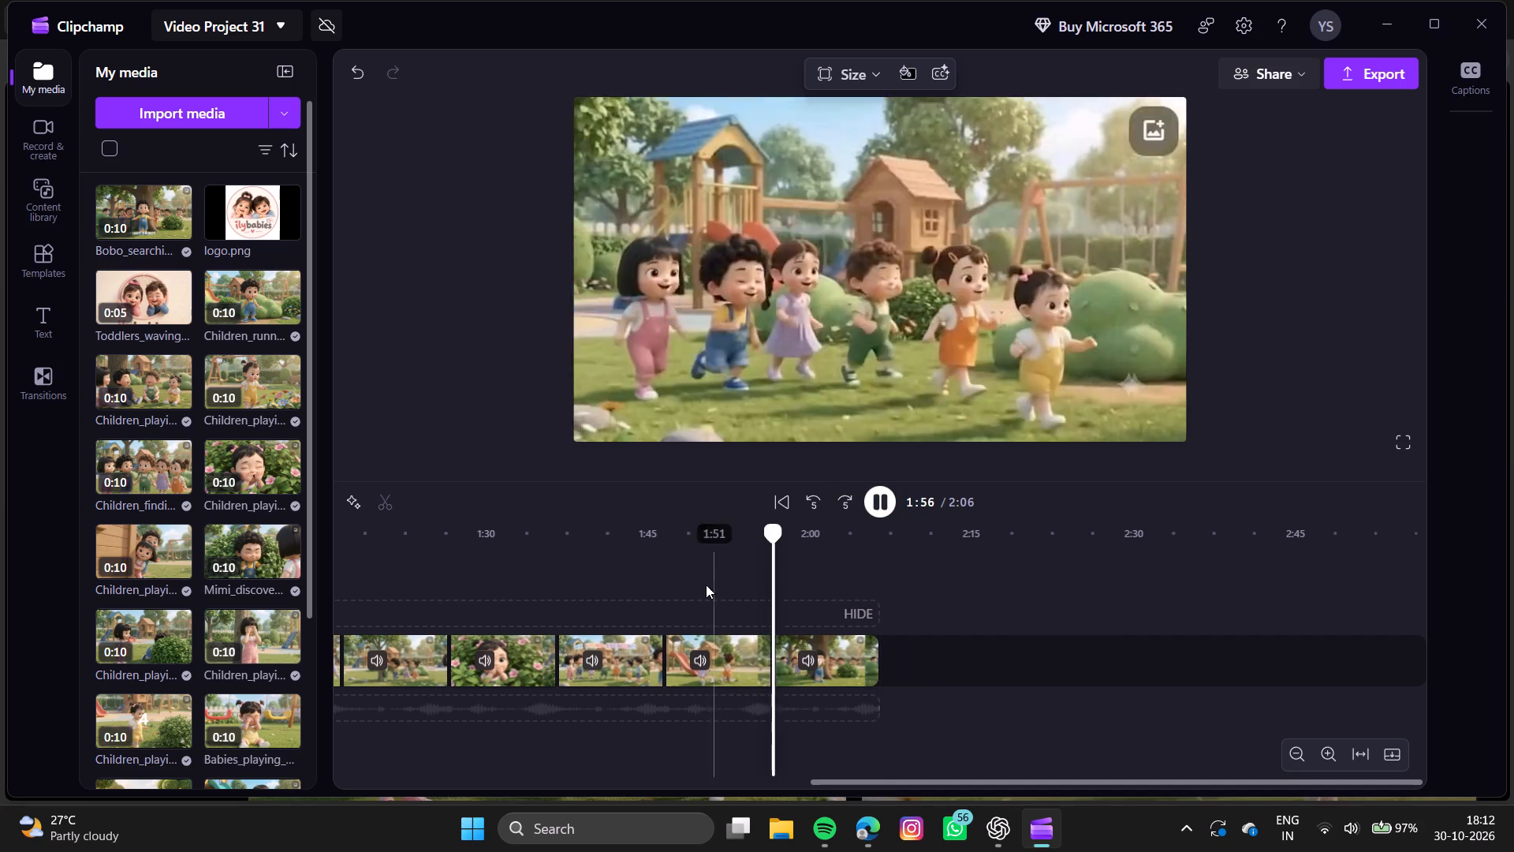
{"action": "left_click", "coordinate": [703, 578]}
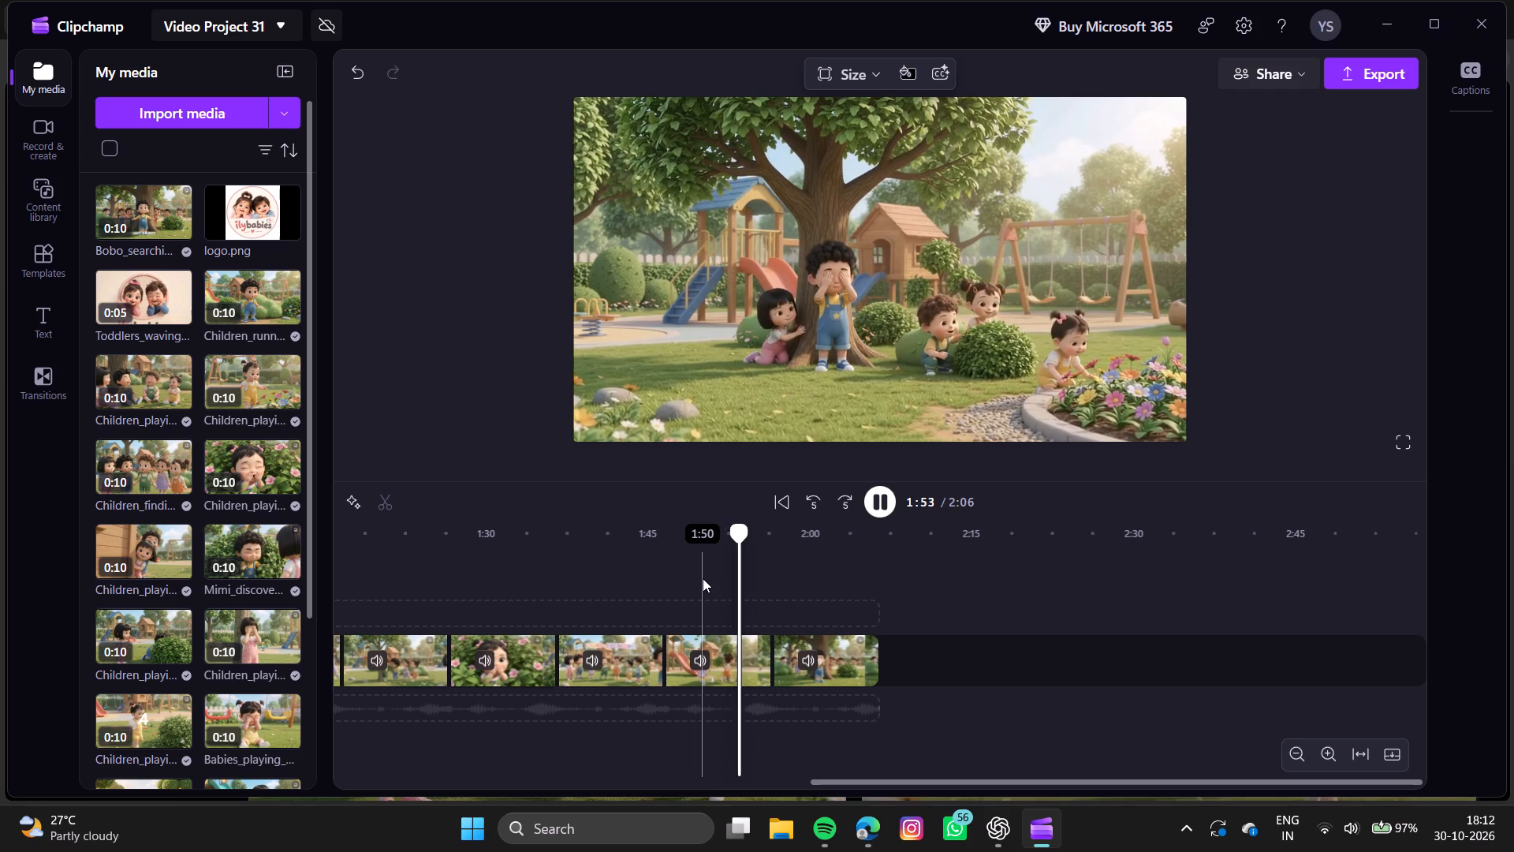
{"action": "left_click", "coordinate": [715, 566]}
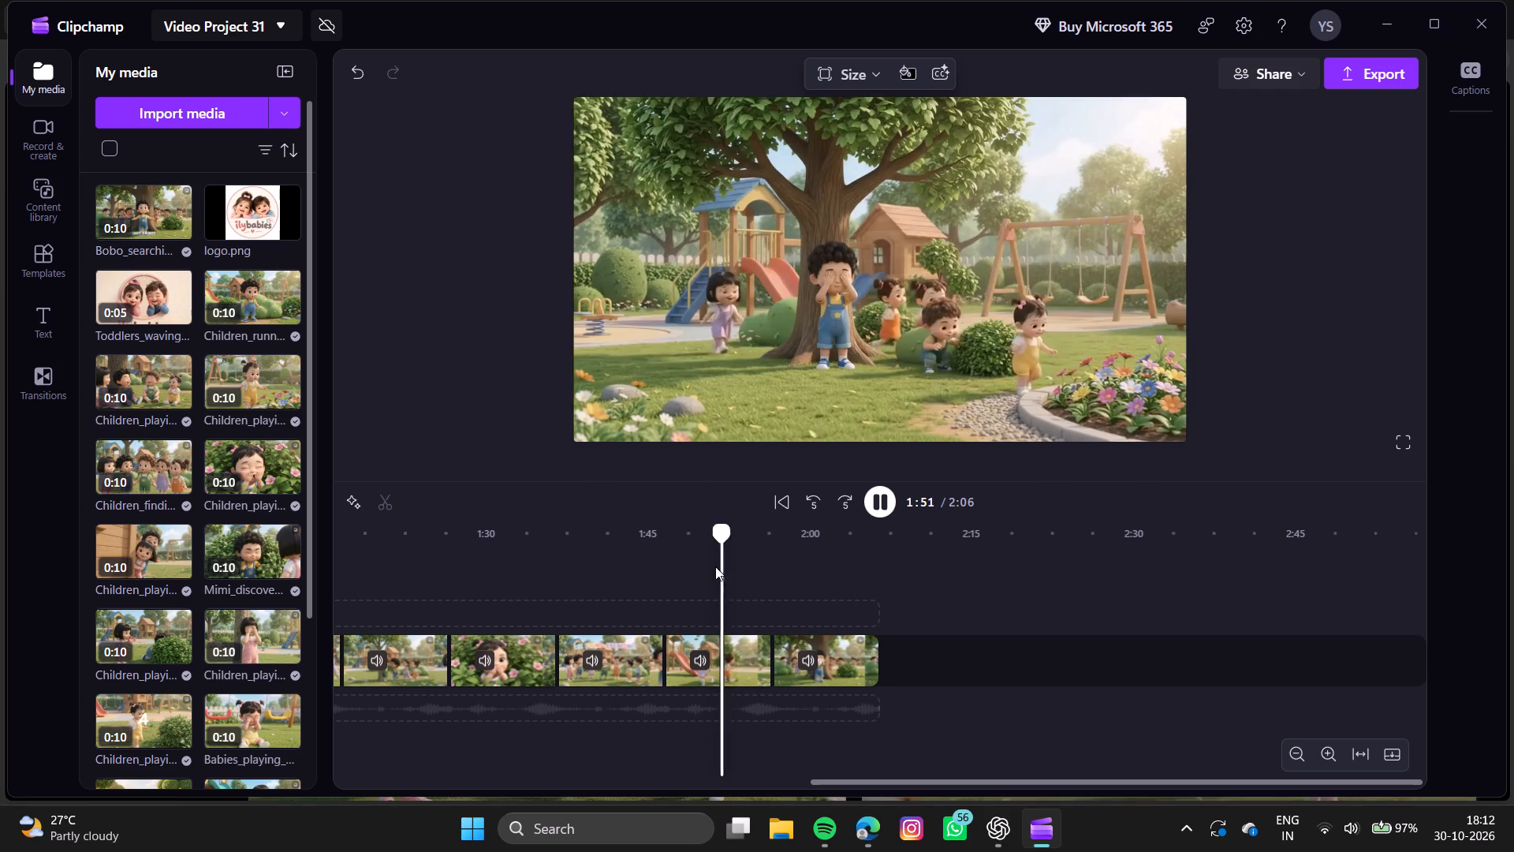
{"action": "left_click", "coordinate": [715, 566]}
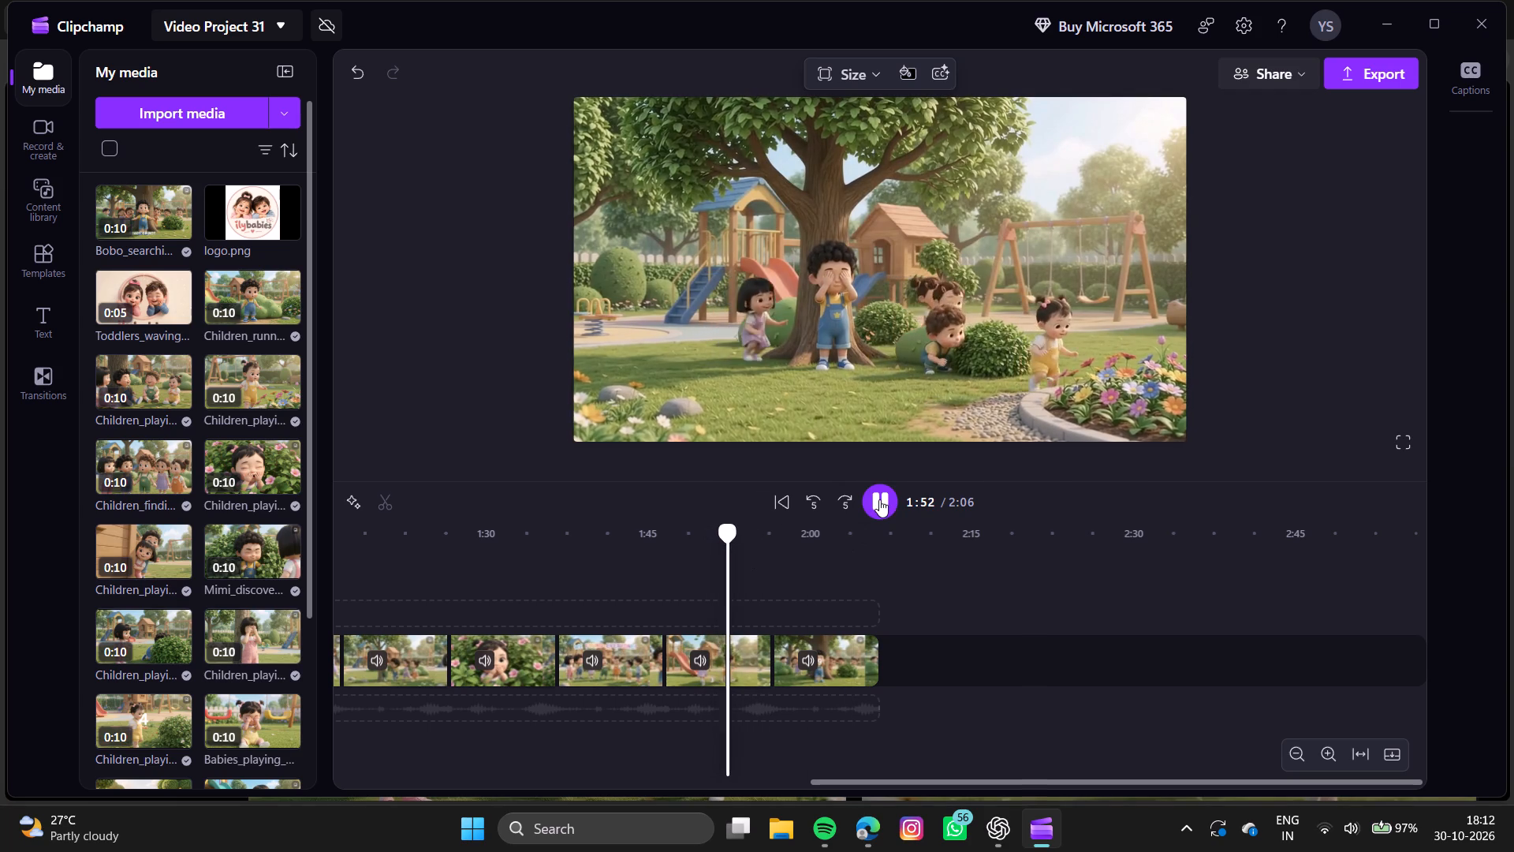
{"action": "left_click", "coordinate": [879, 499]}
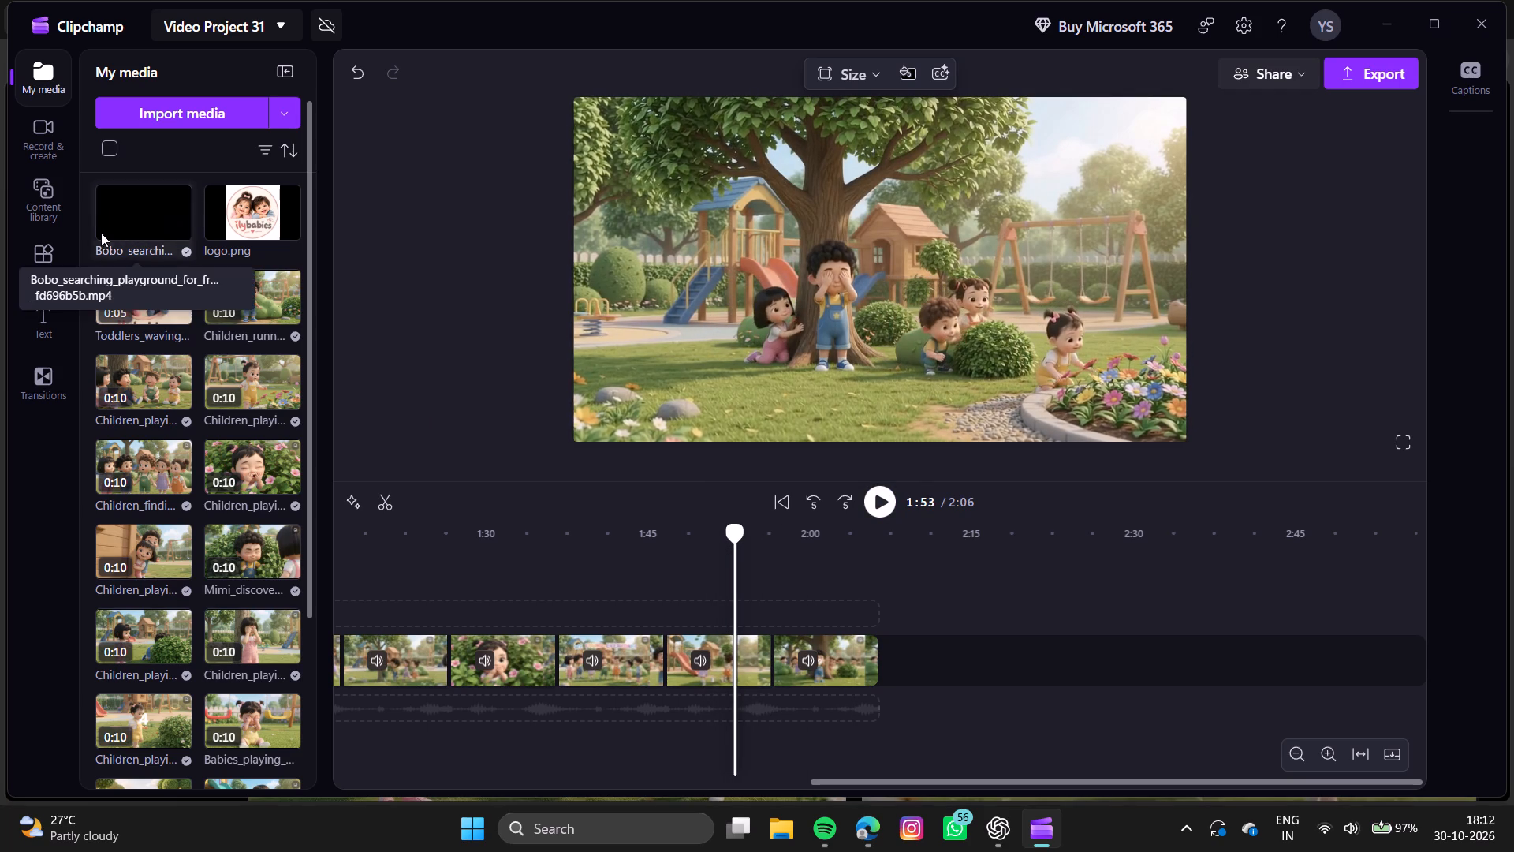
{"action": "left_click", "coordinate": [384, 494]}
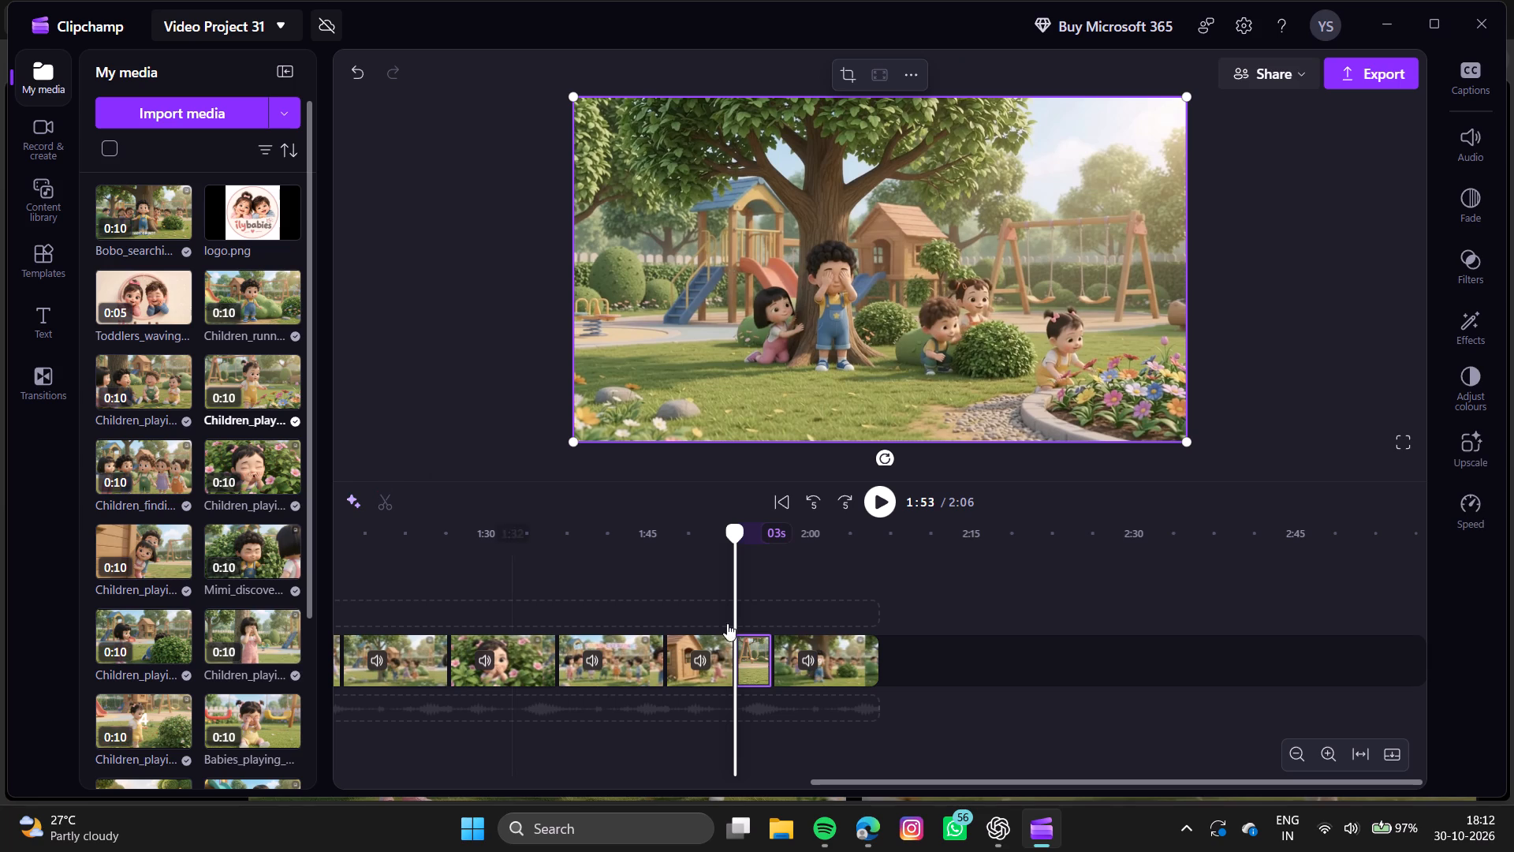
Move the Bobo_searching clip to 1:53, between the two parts of the split clip.
{"action": "left_click_drag", "start_coordinate": [842, 674], "coordinate": [763, 666]}
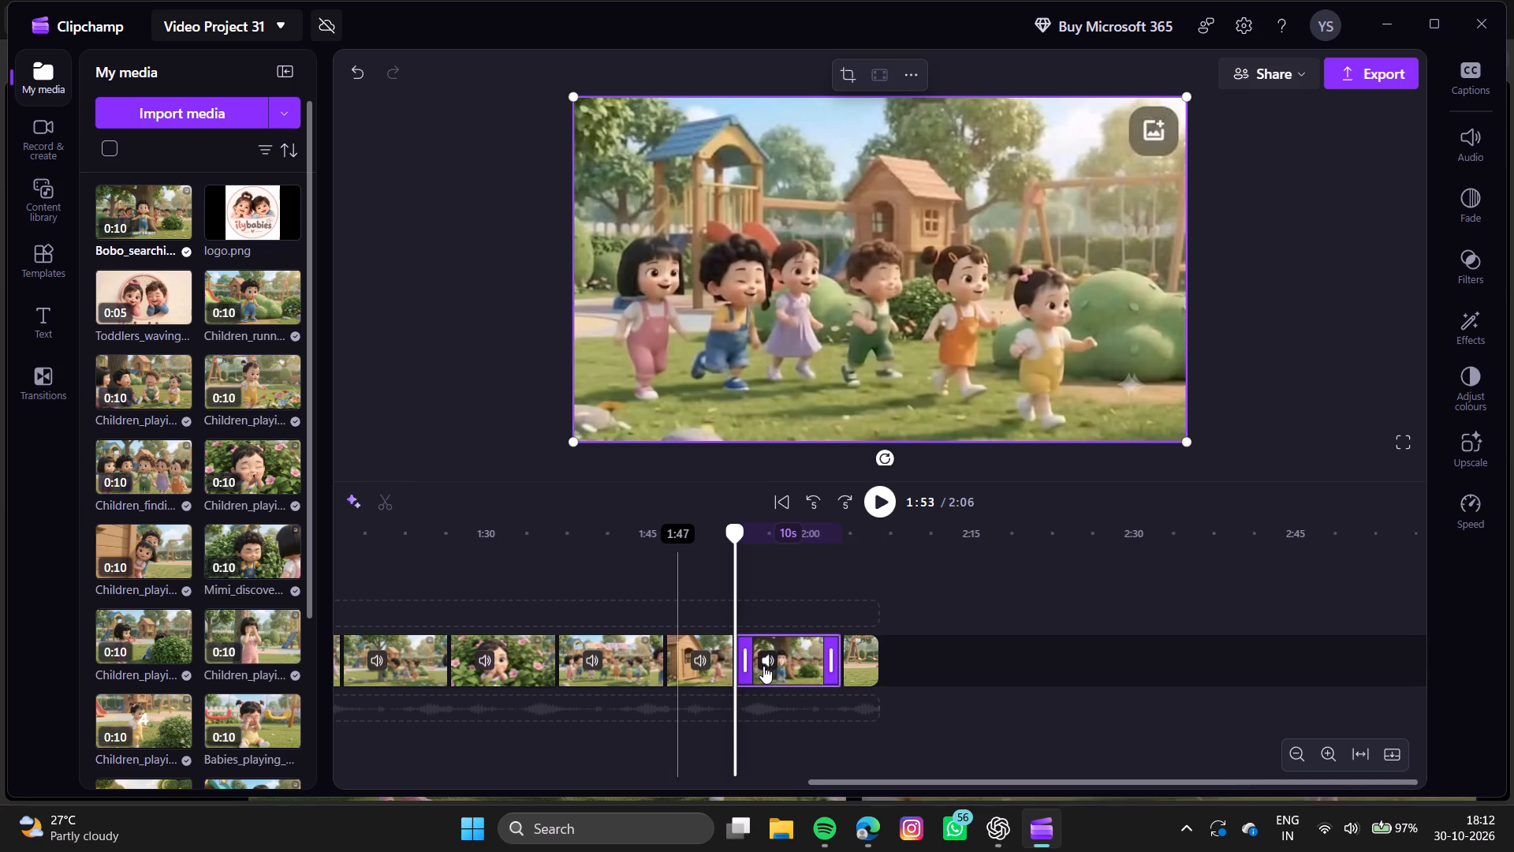
Trim the start of the Bobo_searching clip slightly, move it back to 1:53 to close the gap, and play it from there.
{"action": "left_click", "coordinate": [878, 504]}
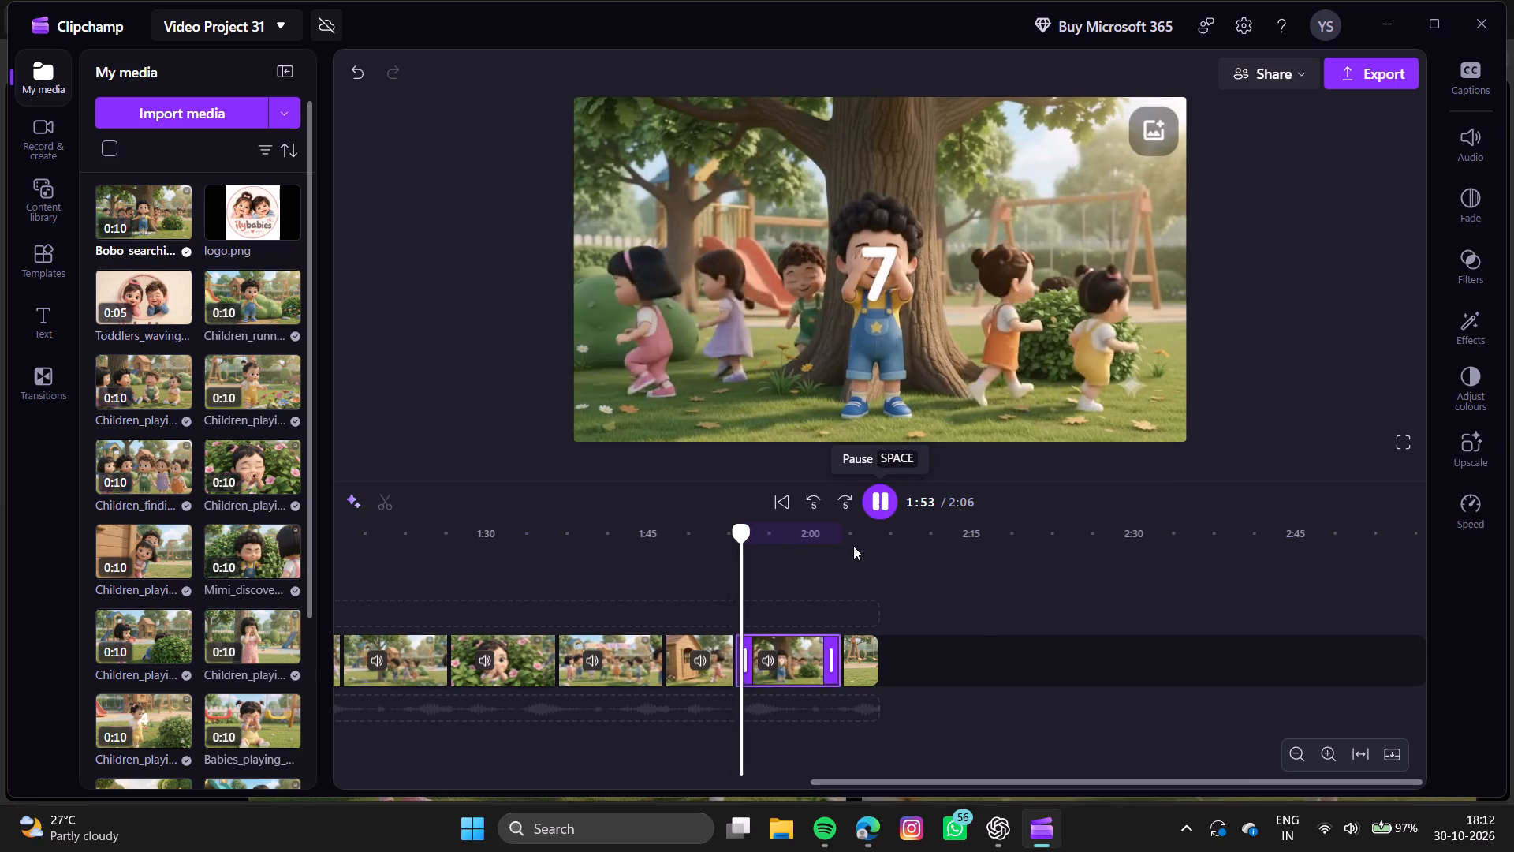
{"action": "left_click", "coordinate": [877, 507]}
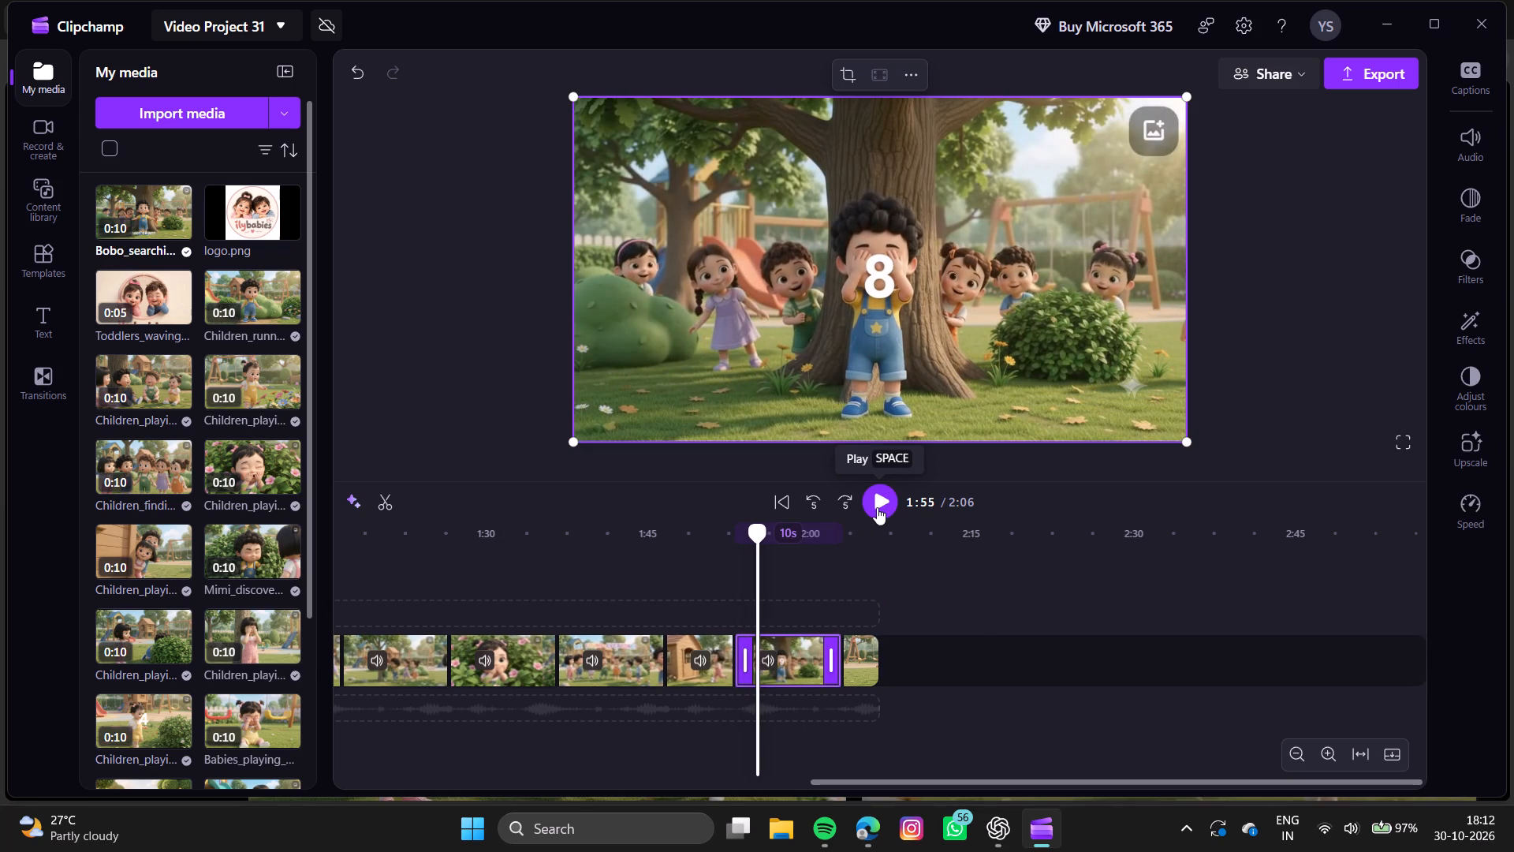
{"action": "left_click_drag", "start_coordinate": [746, 646], "coordinate": [747, 646]}
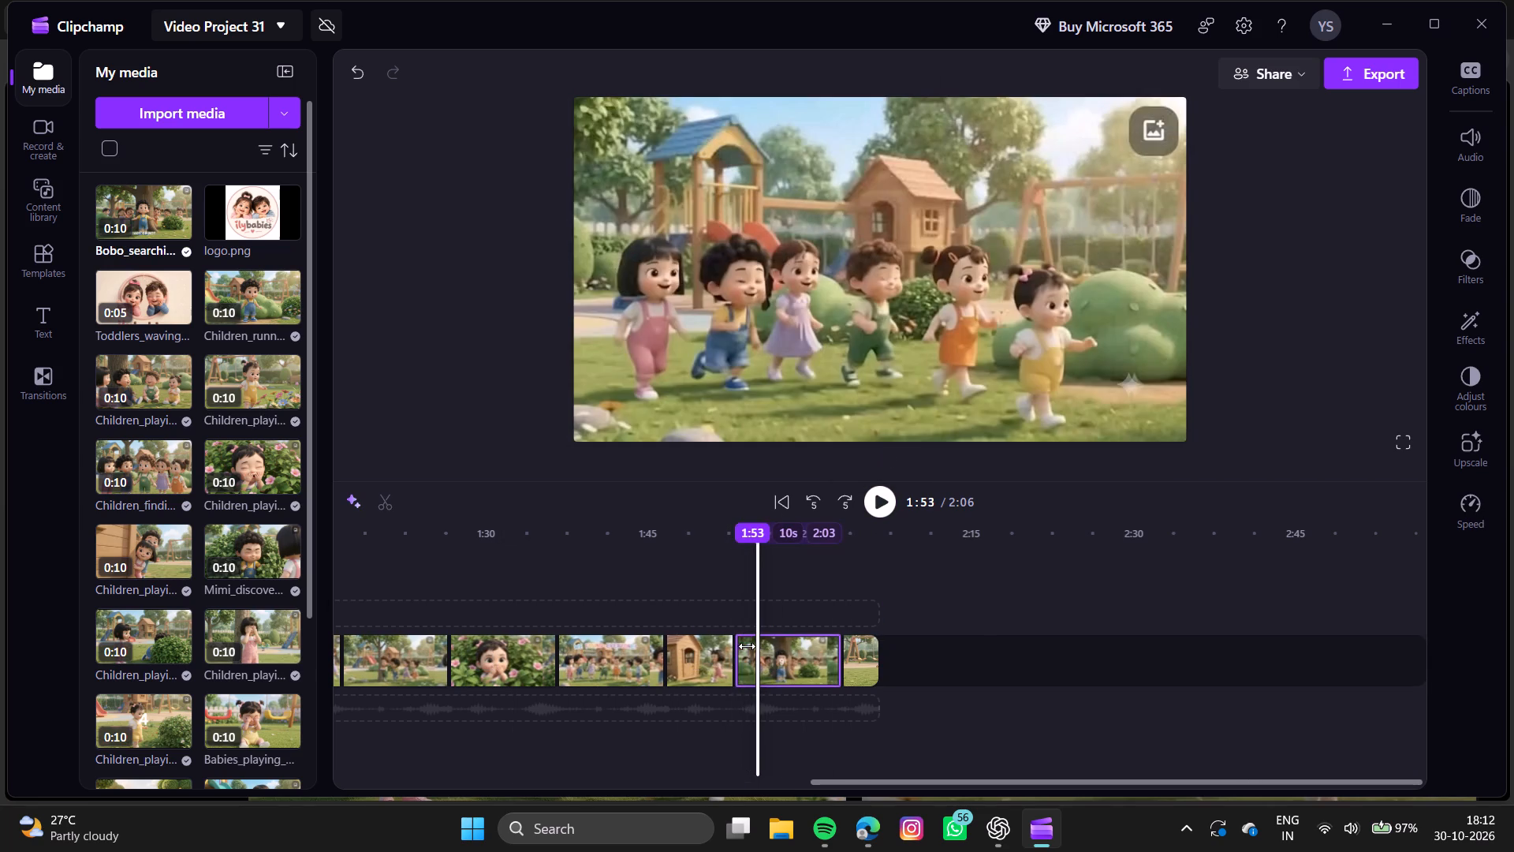
{"action": "left_click_drag", "start_coordinate": [747, 646], "coordinate": [753, 648]}
{"action": "left_click_drag", "start_coordinate": [804, 669], "coordinate": [767, 674]}
{"action": "left_click", "coordinate": [735, 574]}
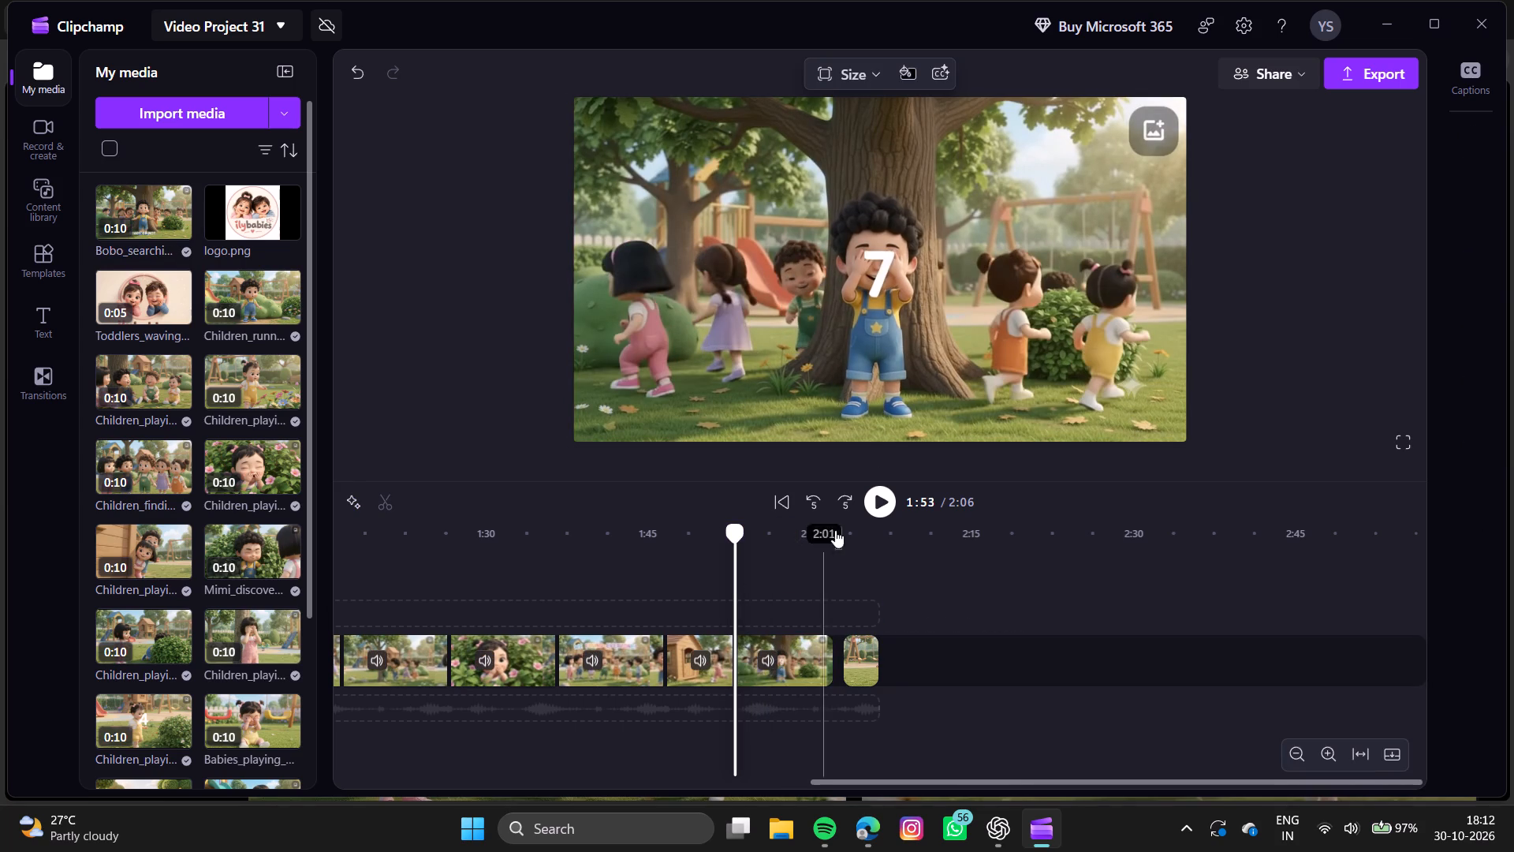
{"action": "left_click", "coordinate": [869, 504]}
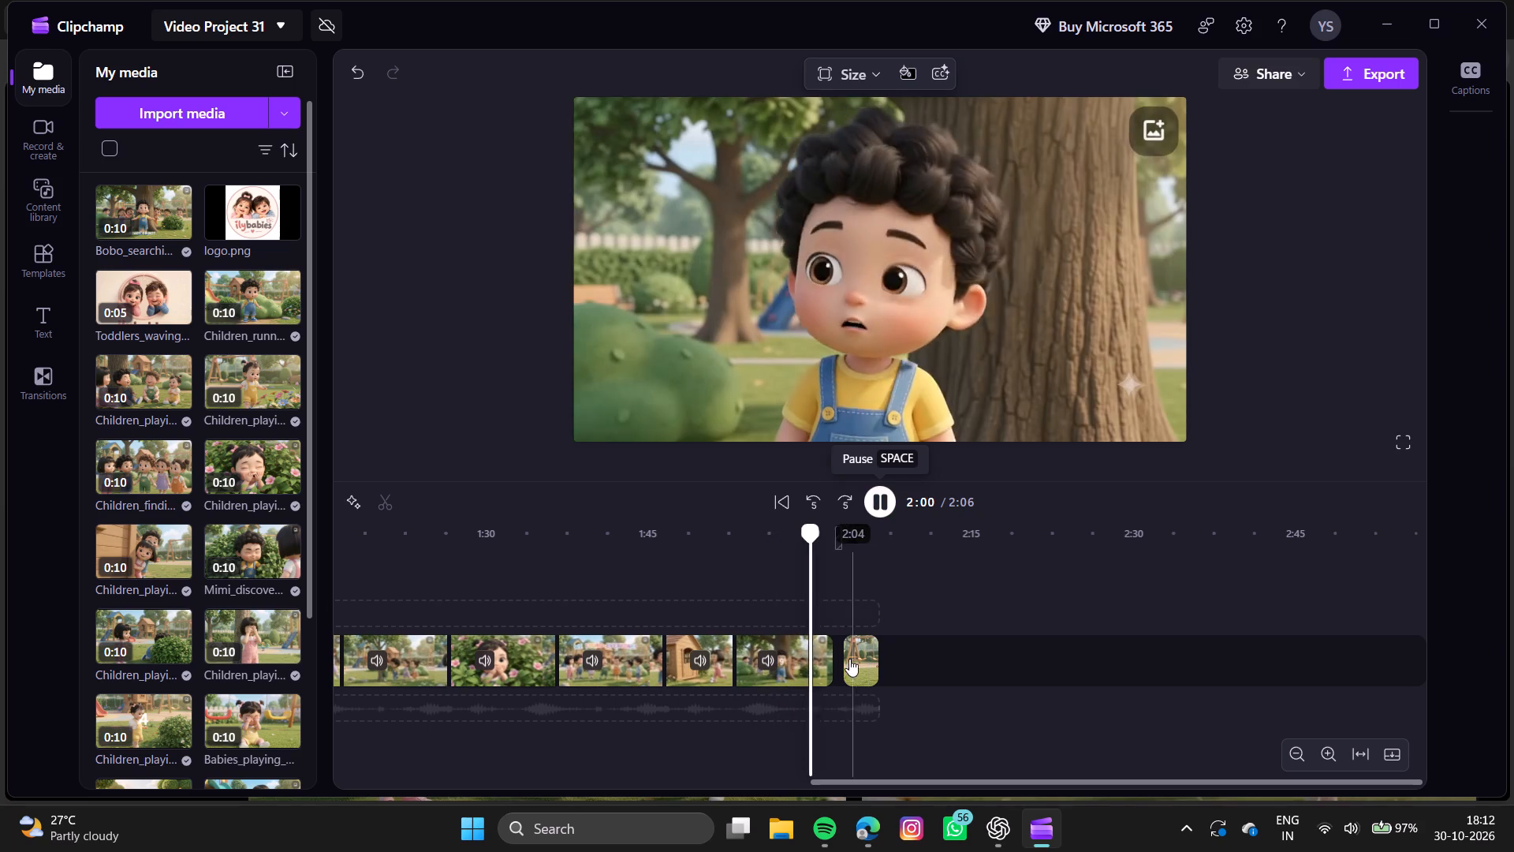
Move the last clip earlier to close the gap after the Bobo_searching clip, and play the join from 1:59.
{"action": "left_click_drag", "start_coordinate": [865, 667], "coordinate": [848, 670]}
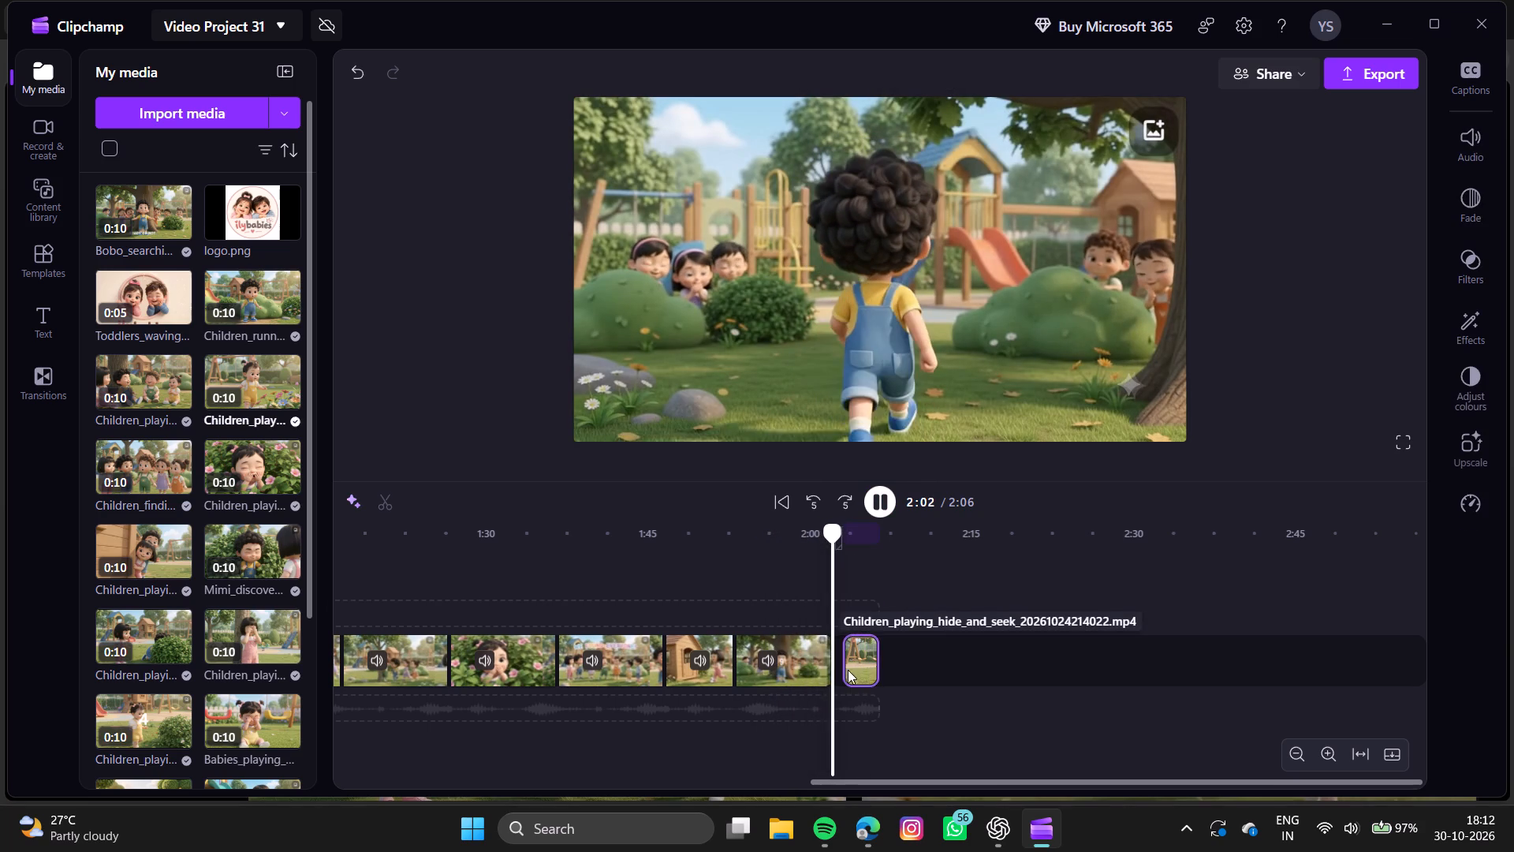
{"action": "left_click_drag", "start_coordinate": [848, 670], "coordinate": [838, 671]}
{"action": "left_click", "coordinate": [875, 510]}
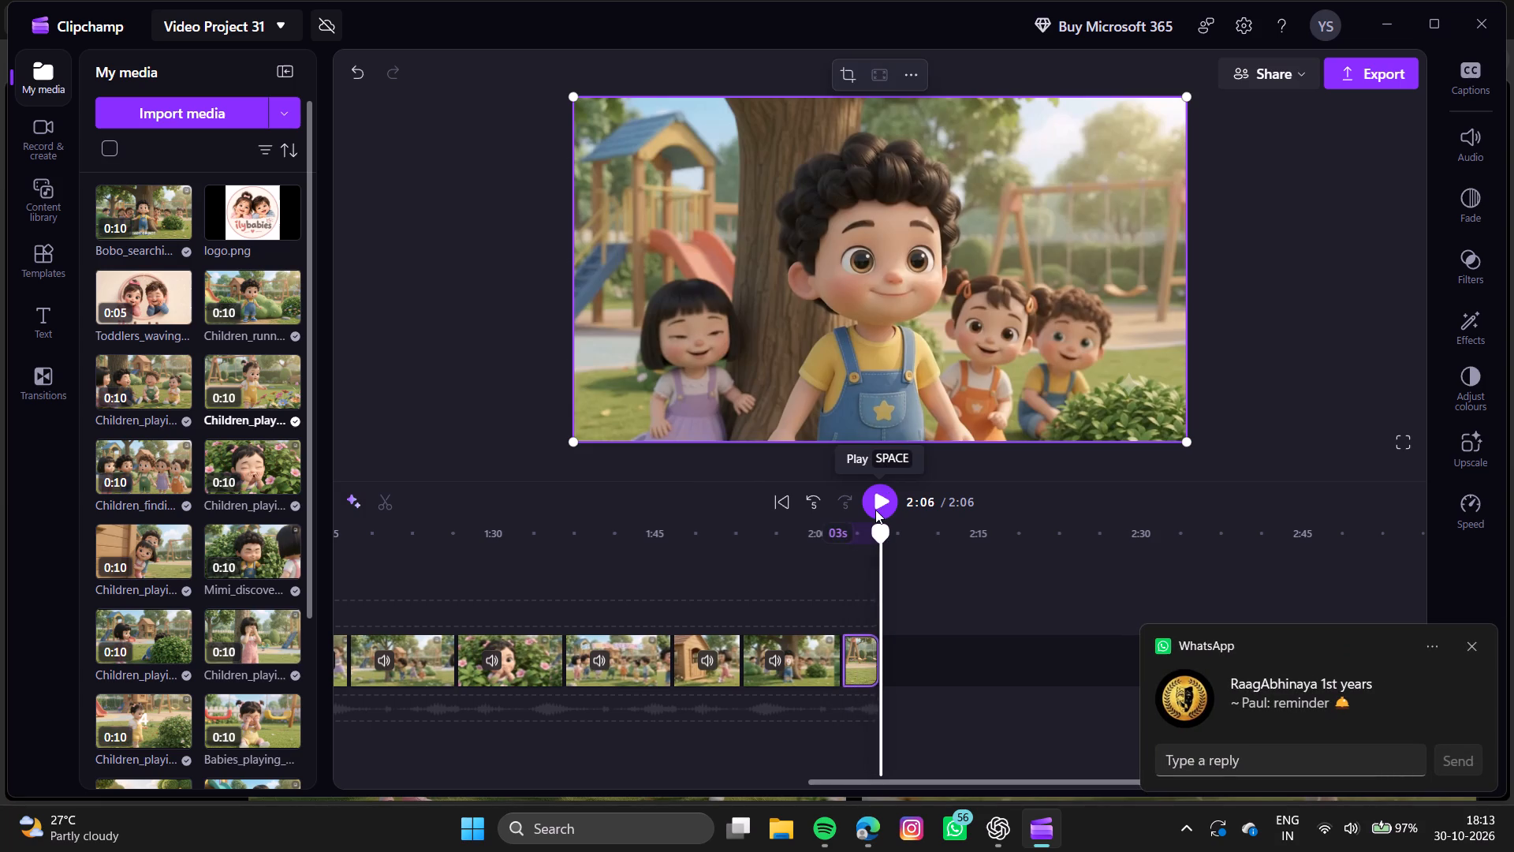
{"action": "left_click", "coordinate": [807, 575]}
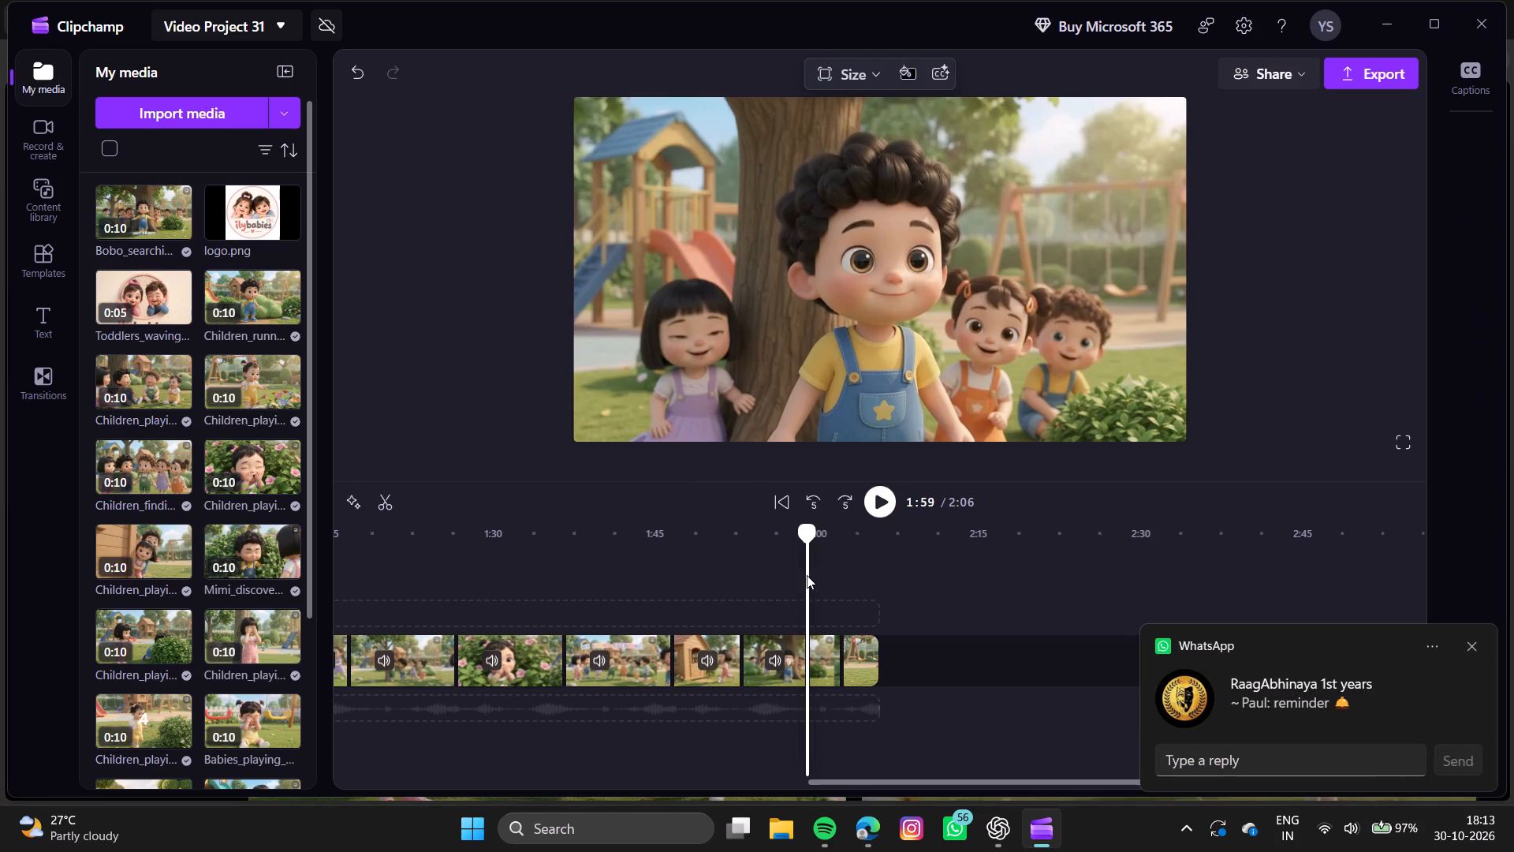
{"action": "left_click", "coordinate": [876, 503]}
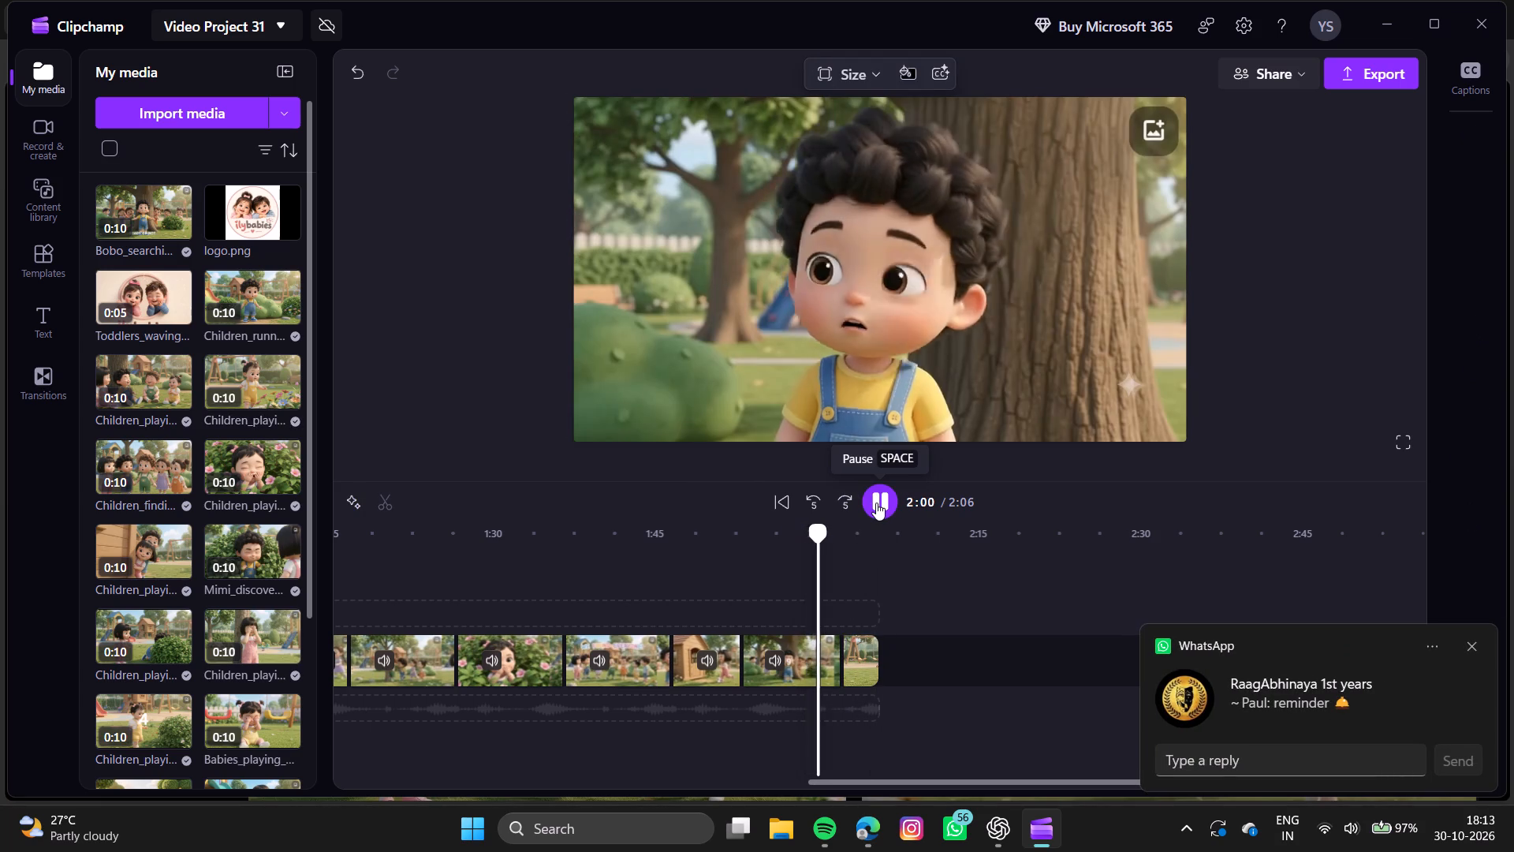
{"action": "left_click", "coordinate": [876, 503]}
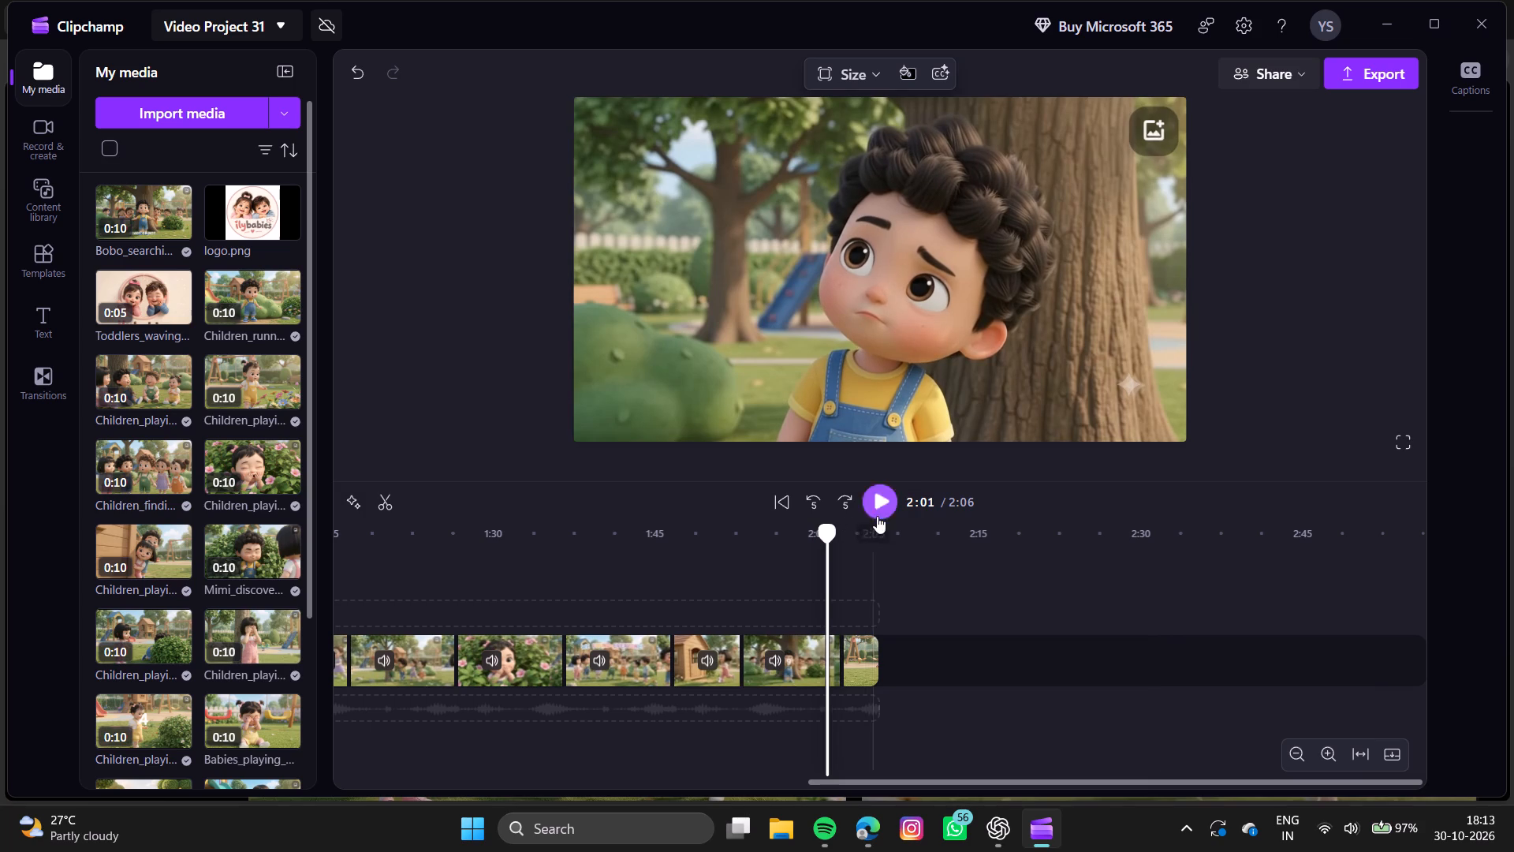
Add the five-second Toddlers_waving logo clip to the timeline and move it toward the start of the video.
{"action": "scroll", "coordinate": [496, 598], "scroll_direction": "right", "scroll_amount": 6}
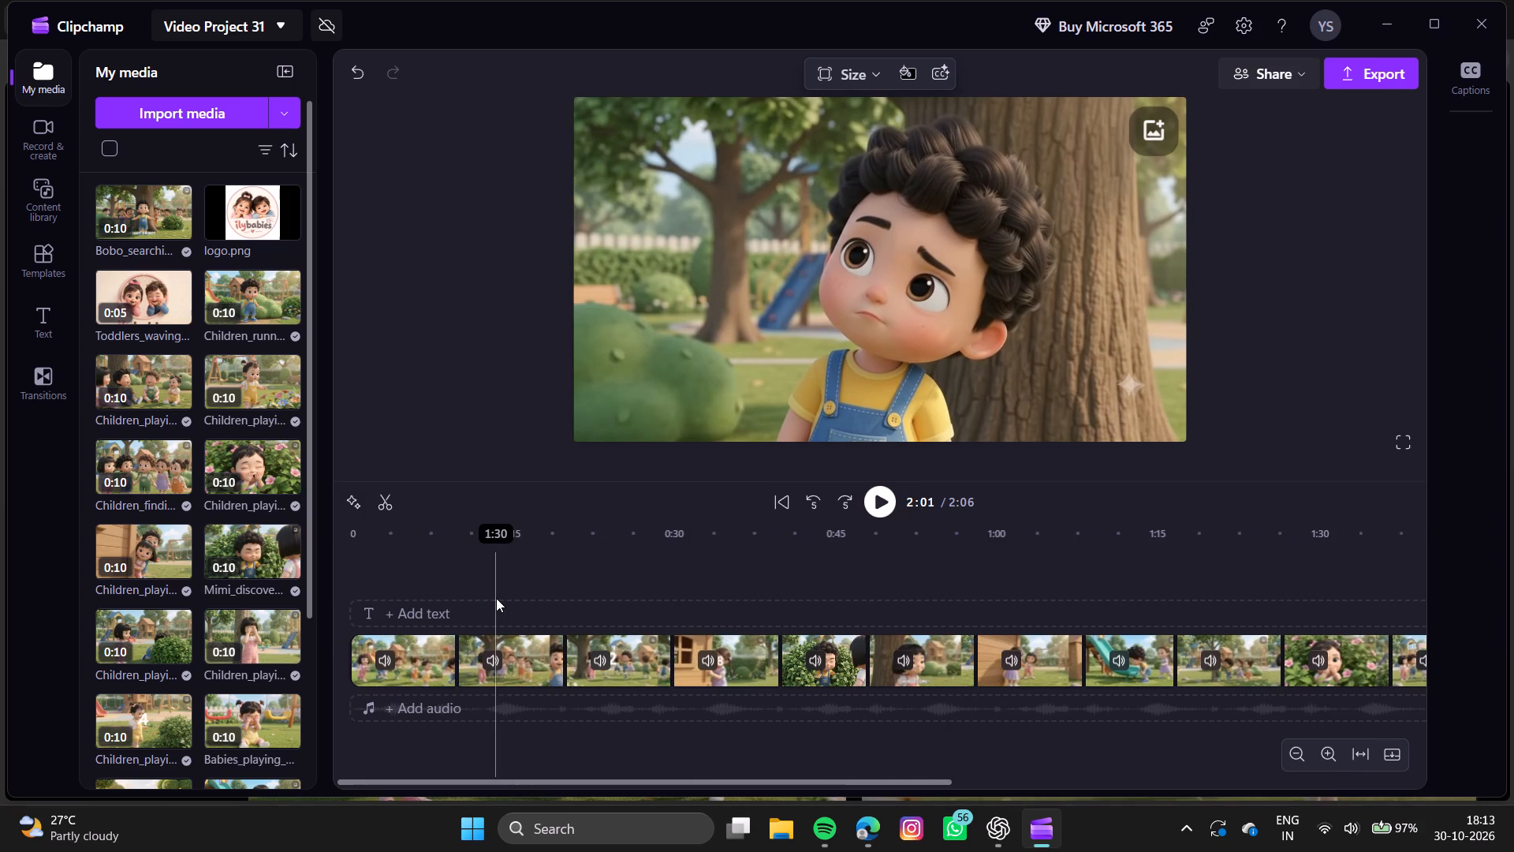
{"action": "scroll", "coordinate": [241, 493], "scroll_direction": "down", "scroll_amount": 5}
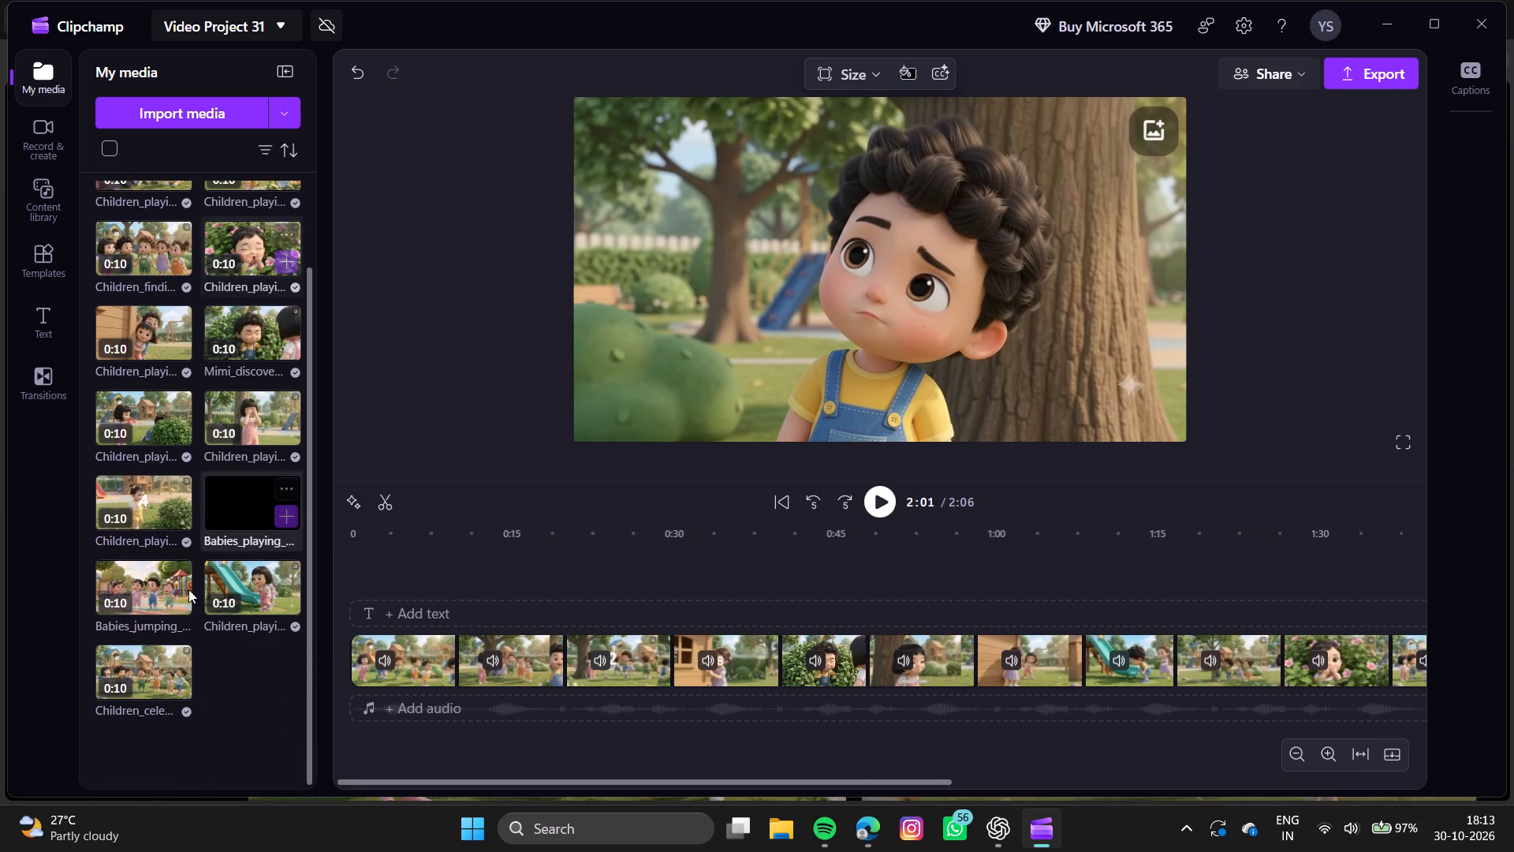
{"action": "scroll", "coordinate": [147, 424], "scroll_direction": "up", "scroll_amount": 8}
{"action": "left_click", "coordinate": [174, 297]}
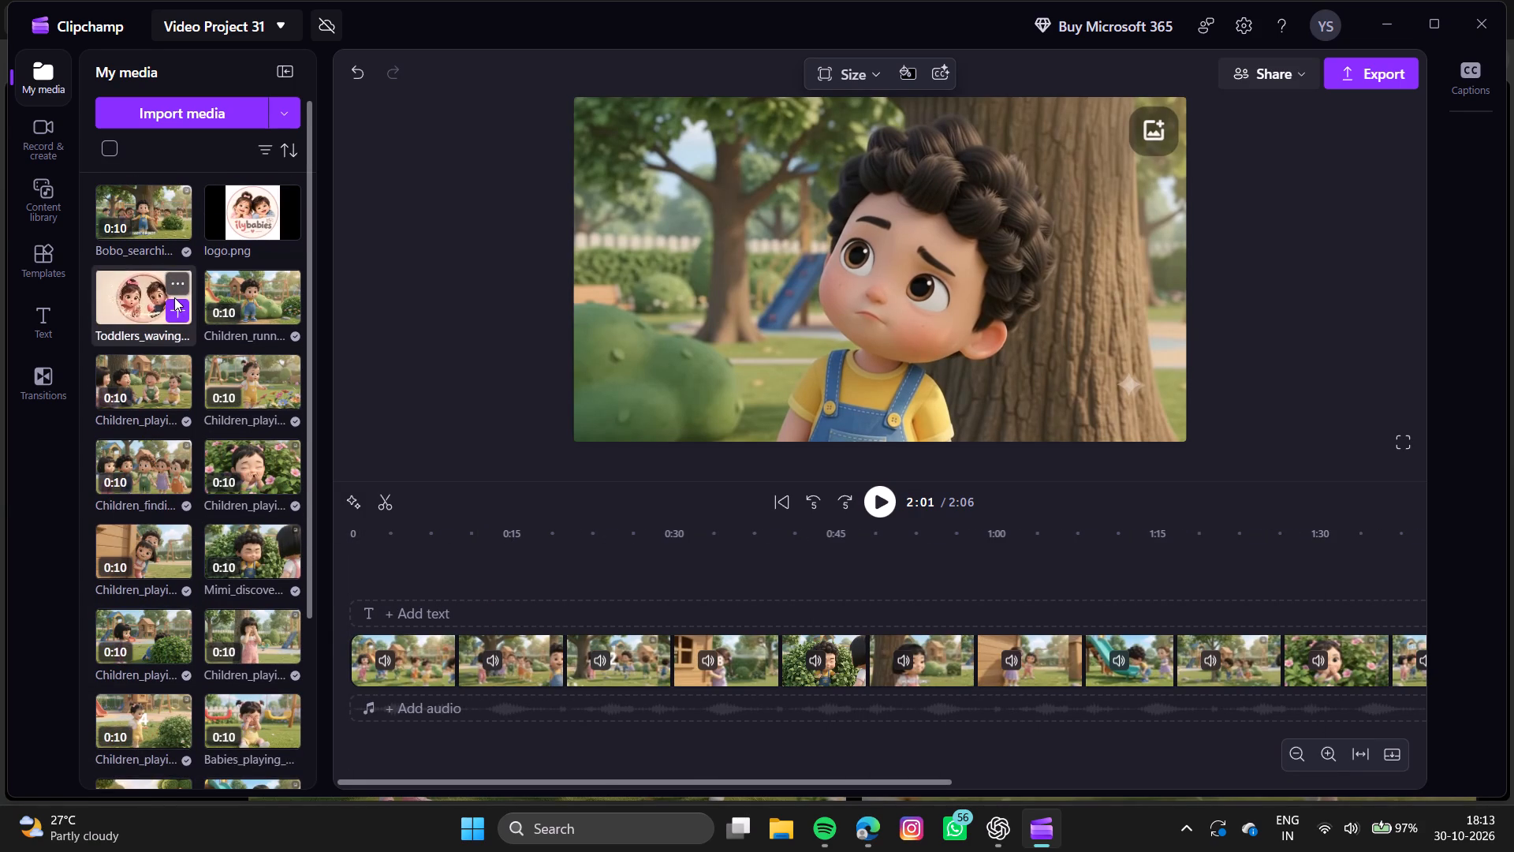
{"action": "left_click", "coordinate": [177, 311]}
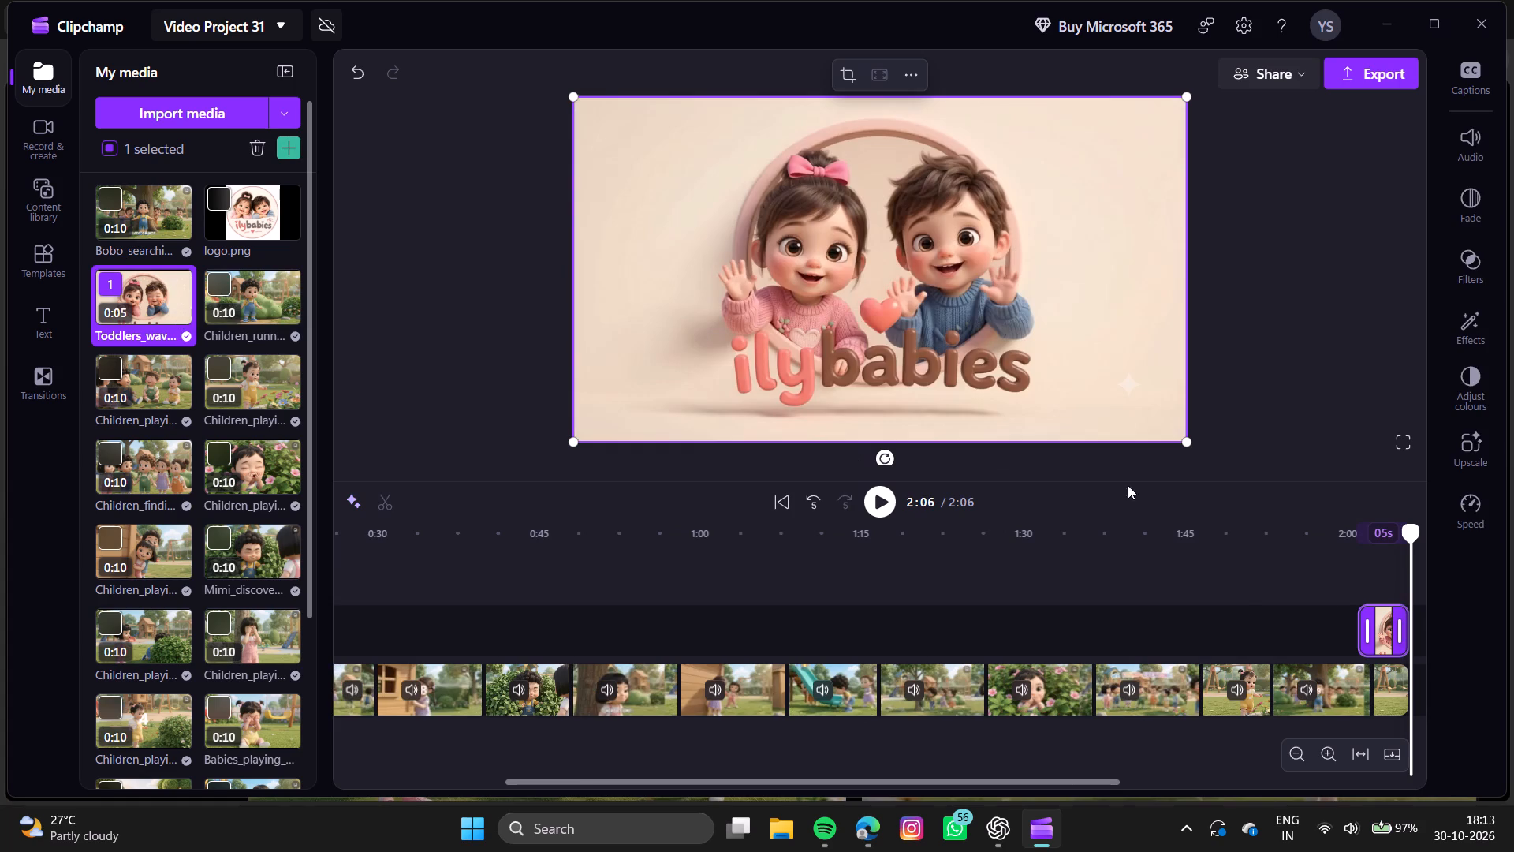
{"action": "left_click_drag", "start_coordinate": [1380, 633], "coordinate": [158, 691]}
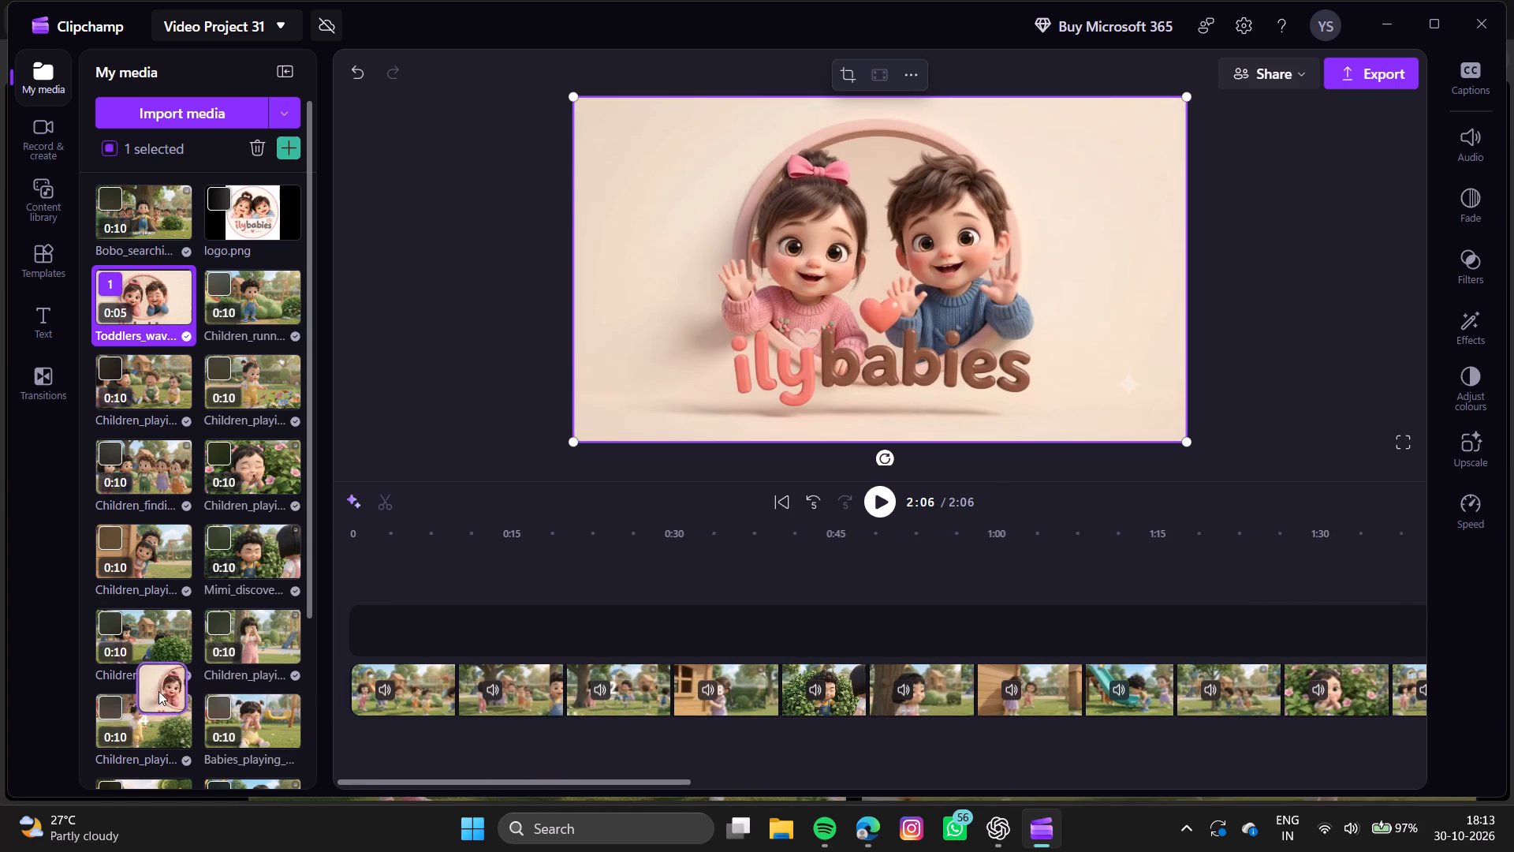
Insert the 5-second Toddlers_waving logo intro clip before the first clip of the main video track.
{"action": "left_click_drag", "start_coordinate": [158, 691], "coordinate": [350, 693]}
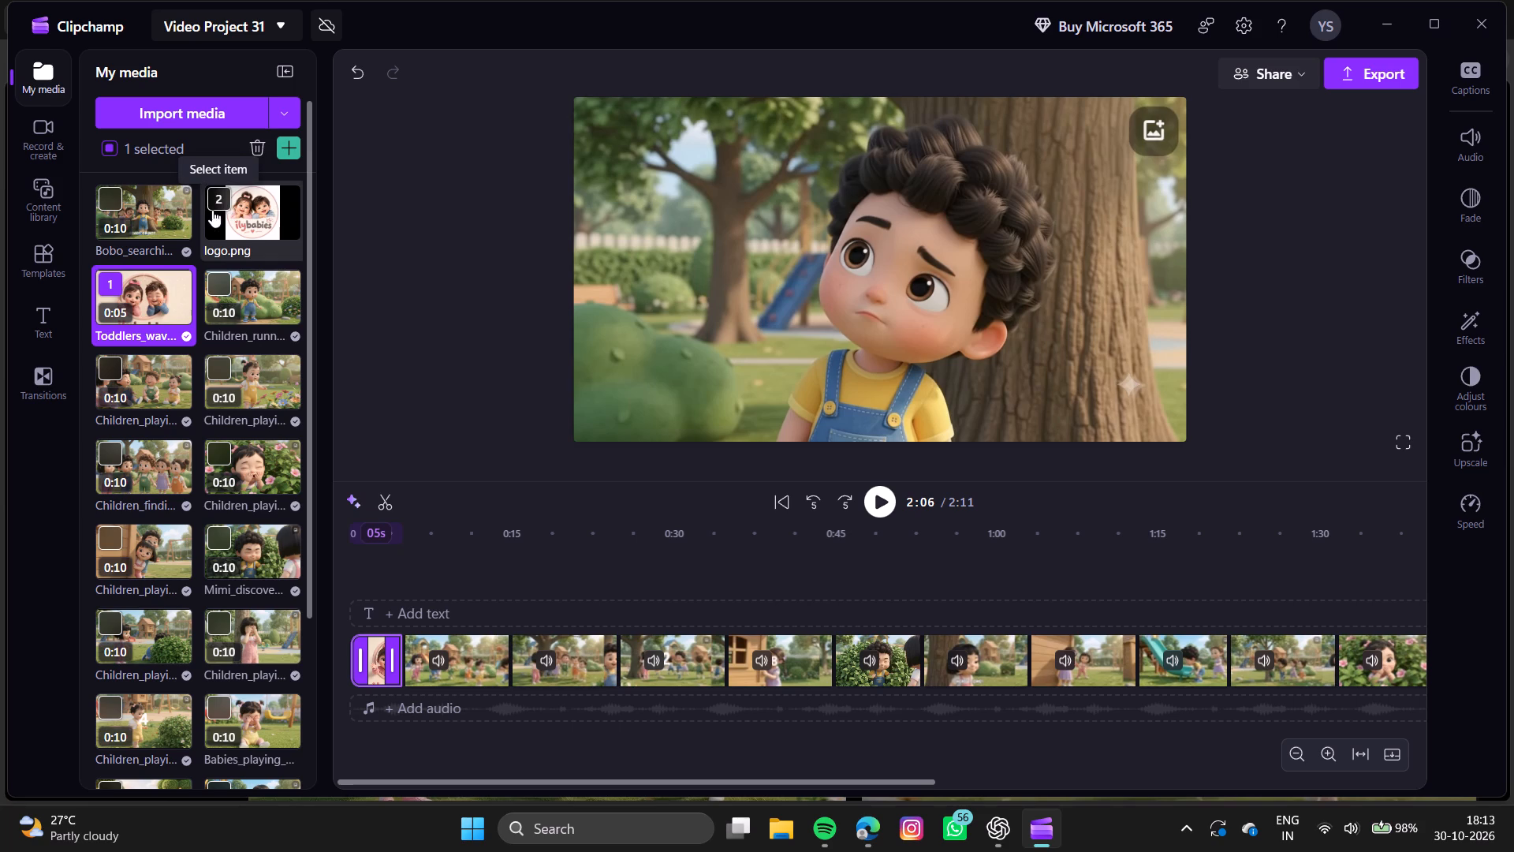
Add logo.png on a track above the video and extend its start back to 0:00, making it 2m 10s long.
{"action": "left_click", "coordinate": [285, 225]}
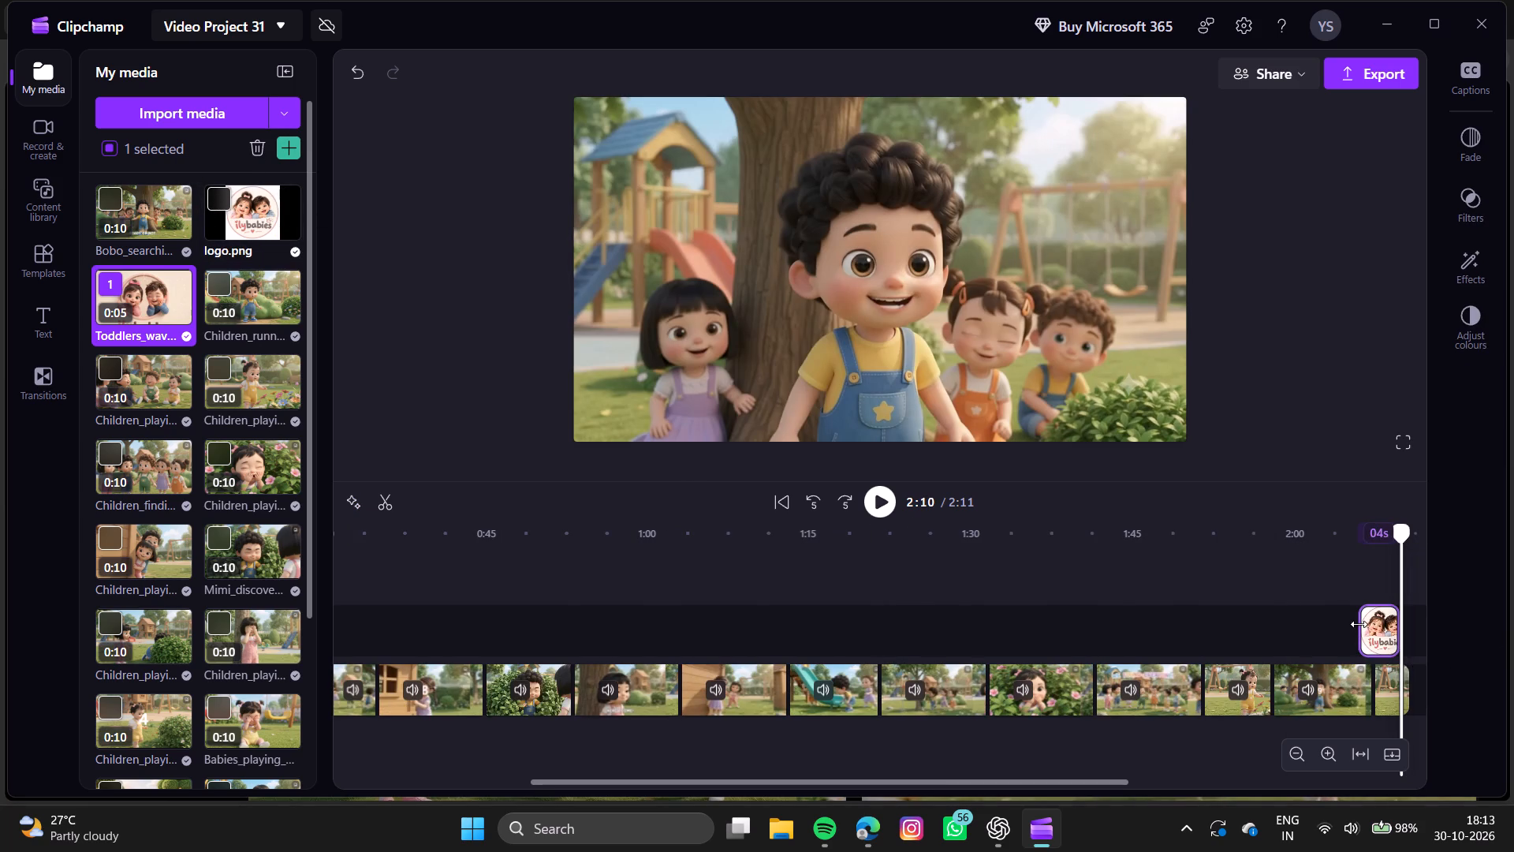
{"action": "left_click_drag", "start_coordinate": [1359, 624], "coordinate": [352, 686]}
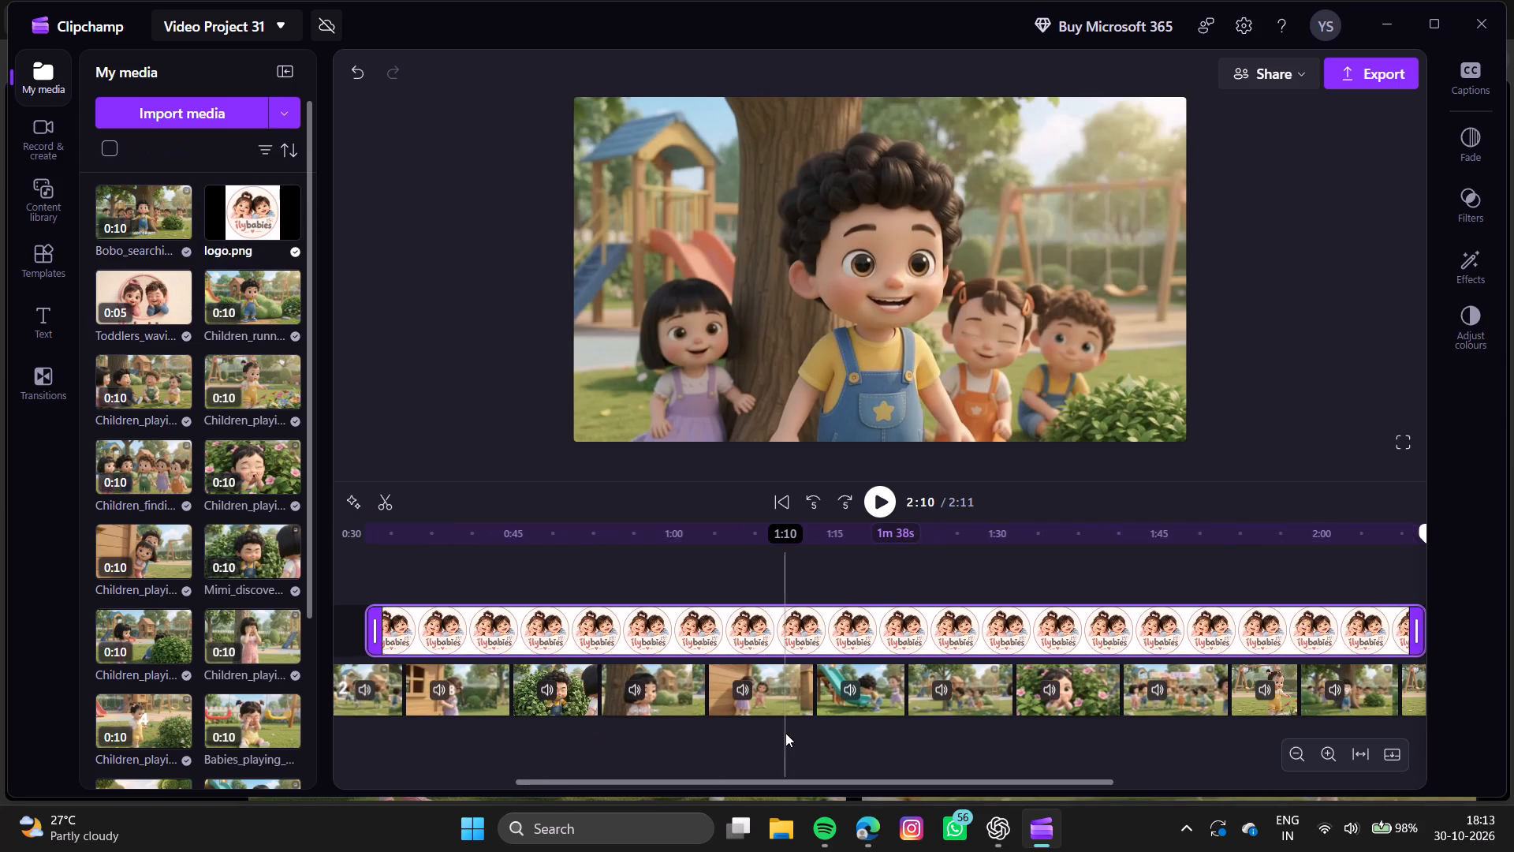
{"action": "scroll", "coordinate": [785, 733], "scroll_direction": "down", "scroll_amount": 5, "text": "ctrl"}
{"action": "left_click_drag", "start_coordinate": [492, 625], "coordinate": [301, 634]}
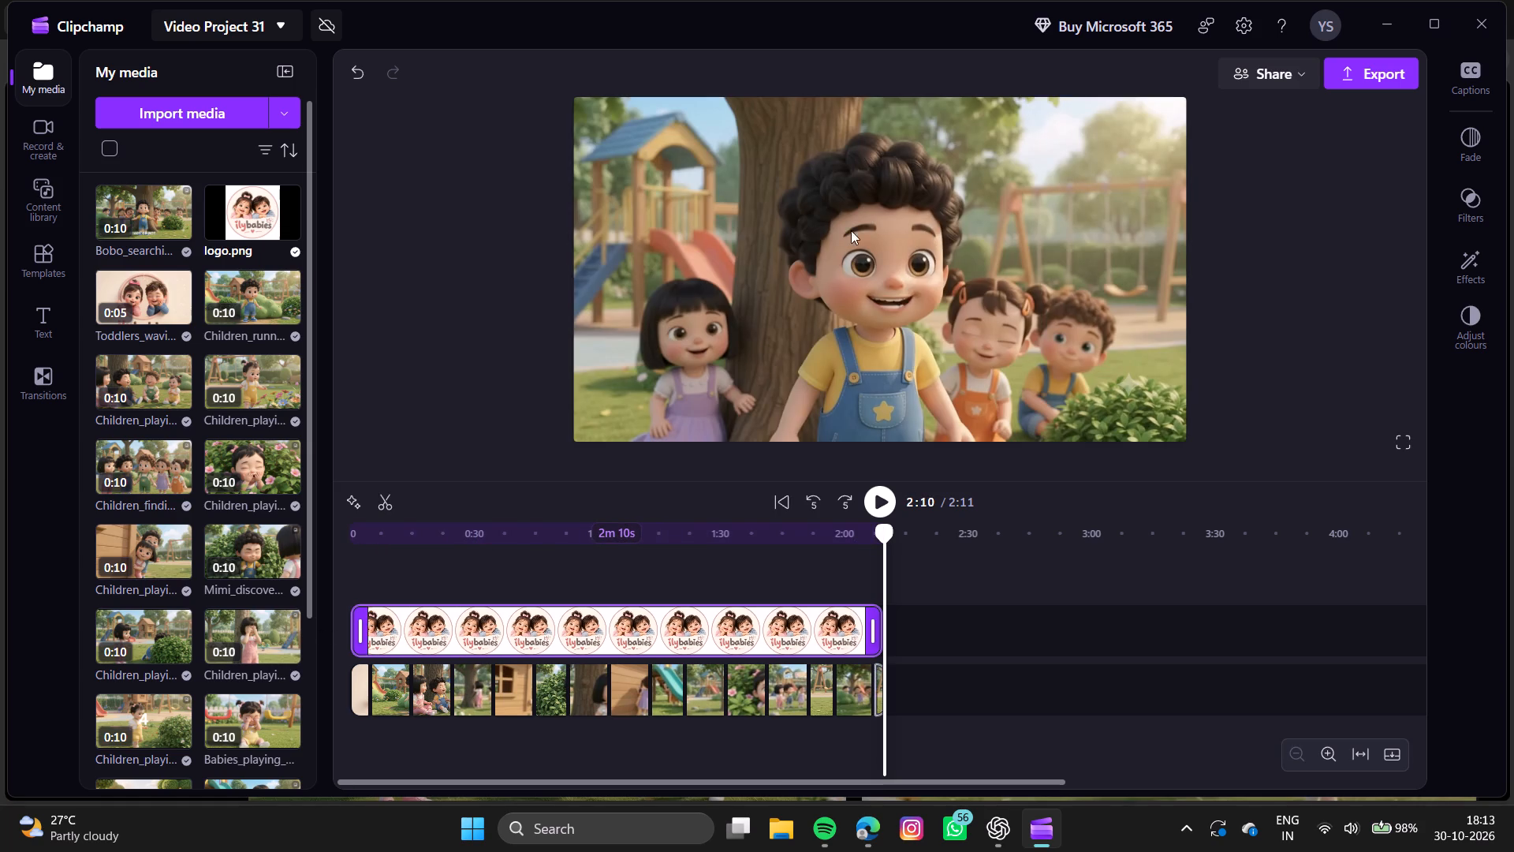
Shrink the logo overlay to a small square and place it over the watermark near the bottom-right corner of the video frame.
{"action": "left_click", "coordinate": [551, 547]}
{"action": "left_click", "coordinate": [923, 271]}
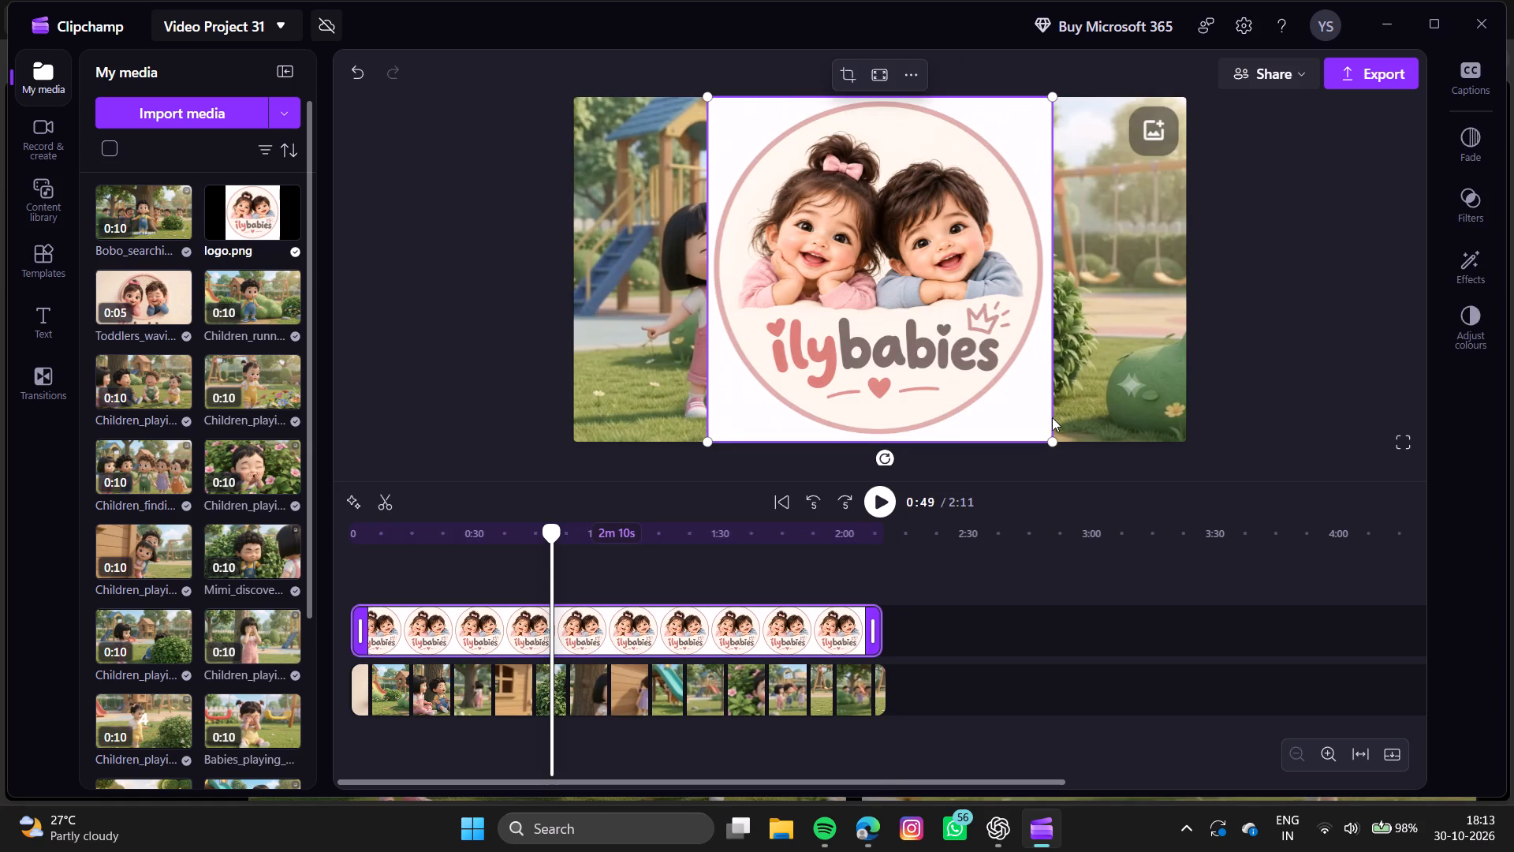
{"action": "left_click_drag", "start_coordinate": [1053, 443], "coordinate": [783, 96]}
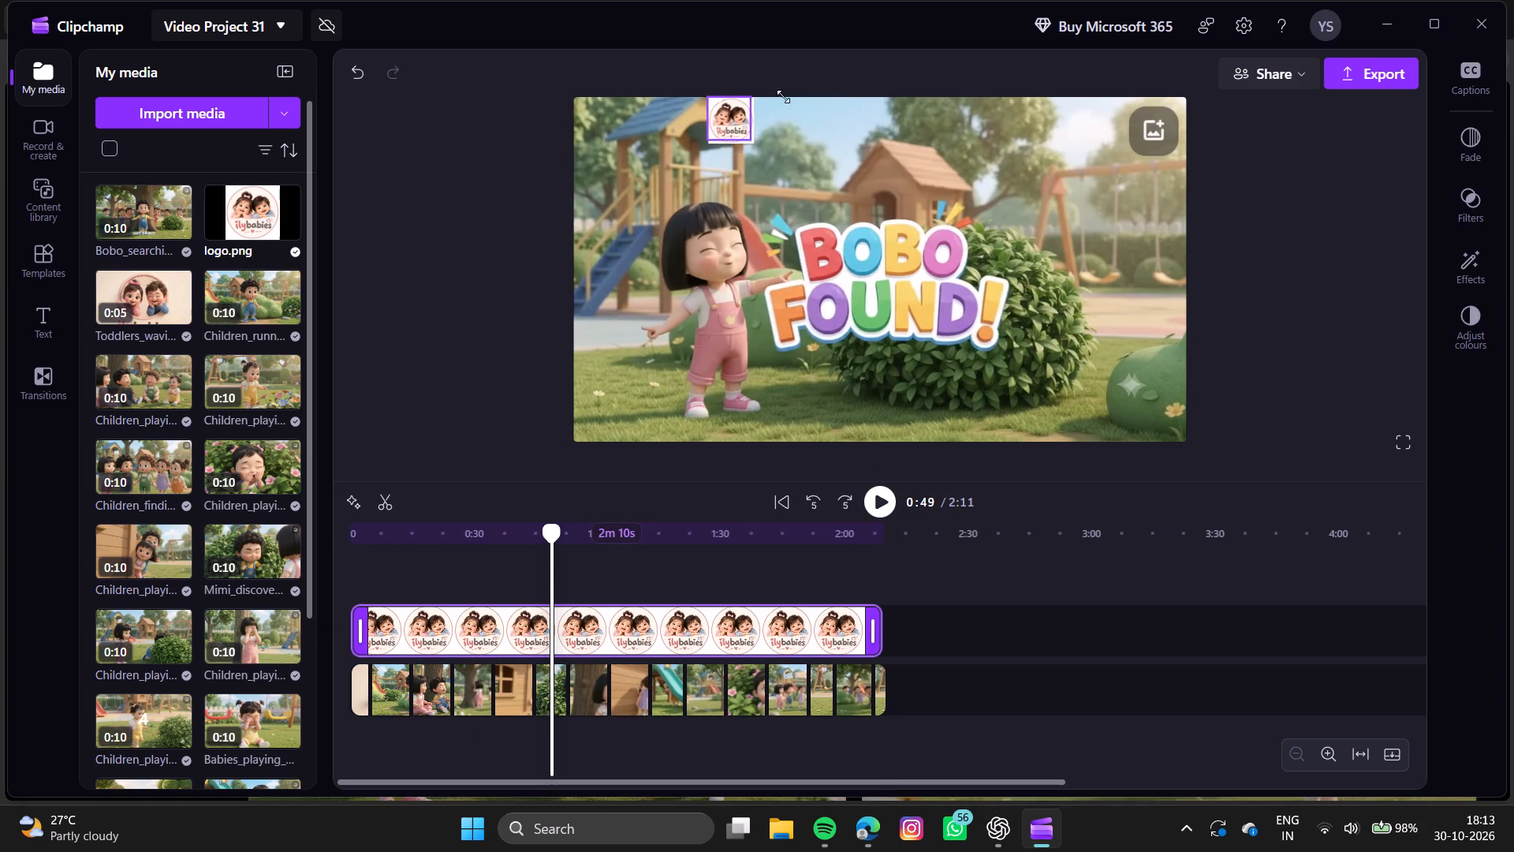
{"action": "left_click_drag", "start_coordinate": [783, 96], "coordinate": [800, 60]}
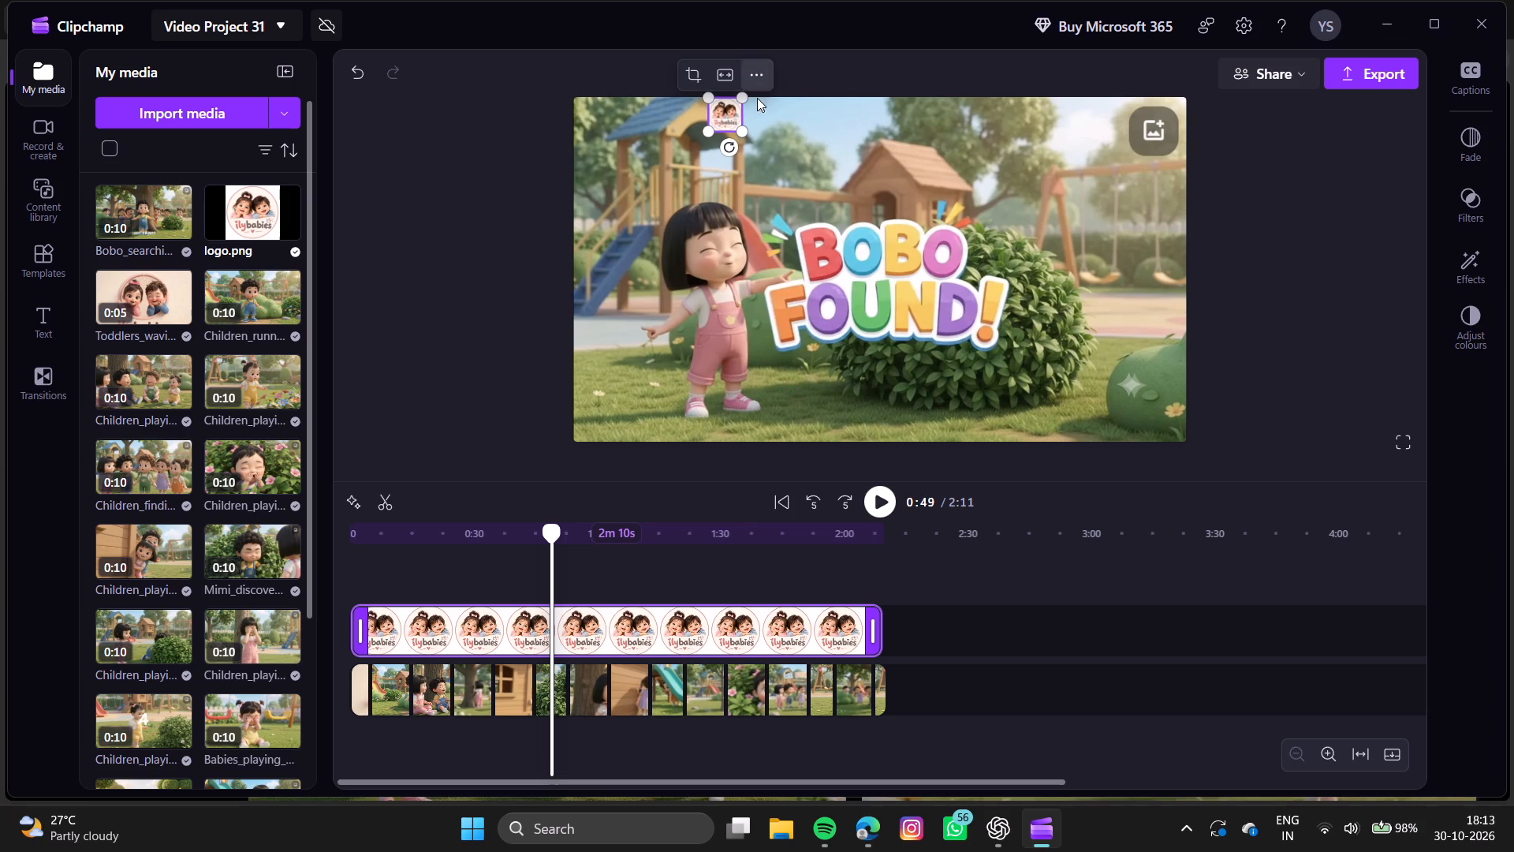
{"action": "left_click_drag", "start_coordinate": [729, 111], "coordinate": [1128, 374]}
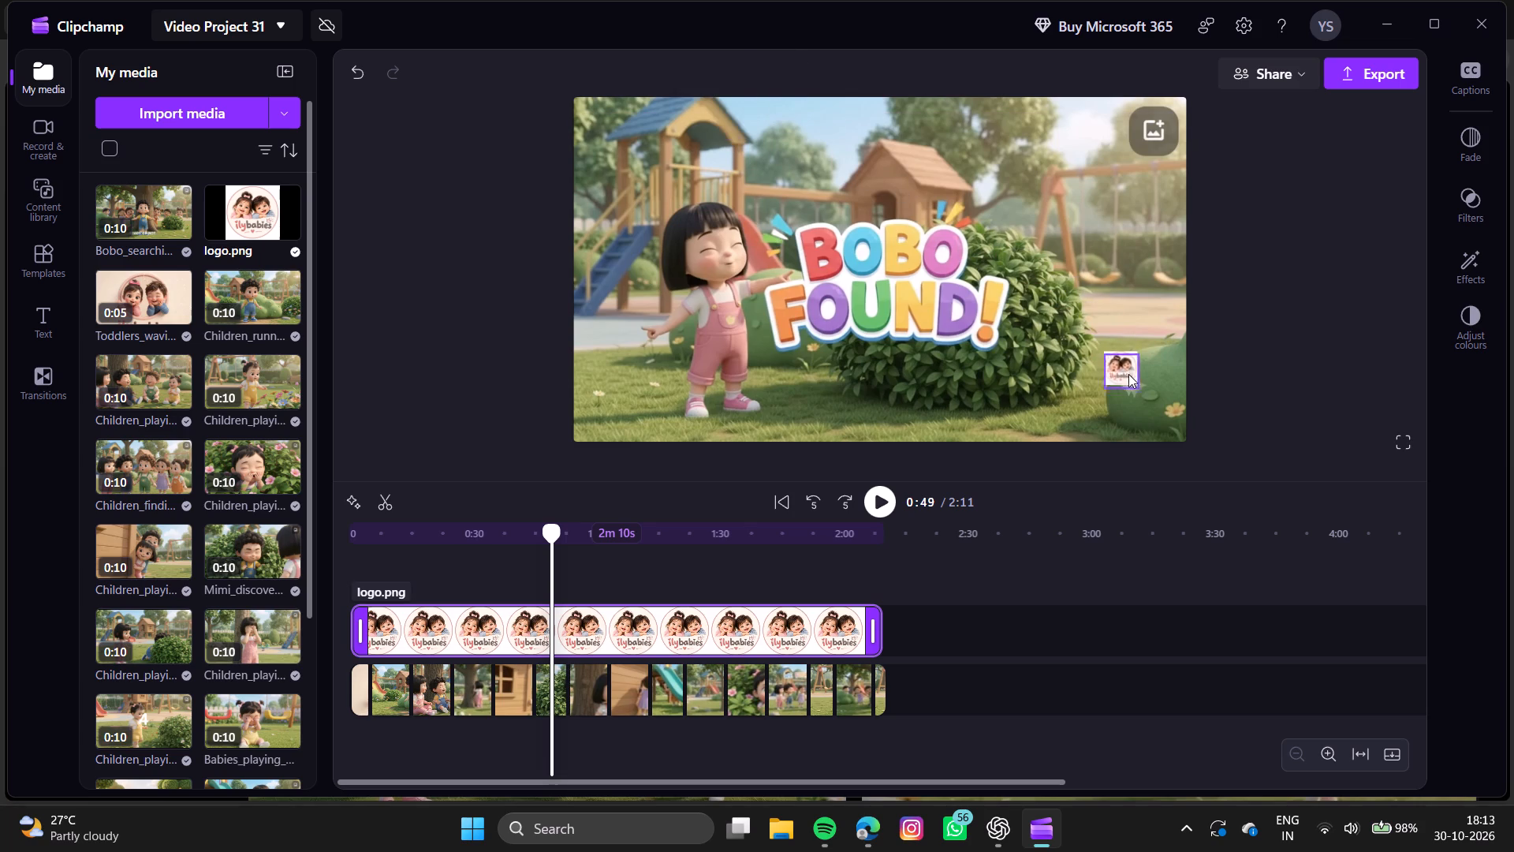
{"action": "left_click_drag", "start_coordinate": [1128, 374], "coordinate": [1135, 383]}
Play back the opening from 0:00 to check the logo overlay, and view the end of the timeline.
{"action": "left_click", "coordinate": [351, 569]}
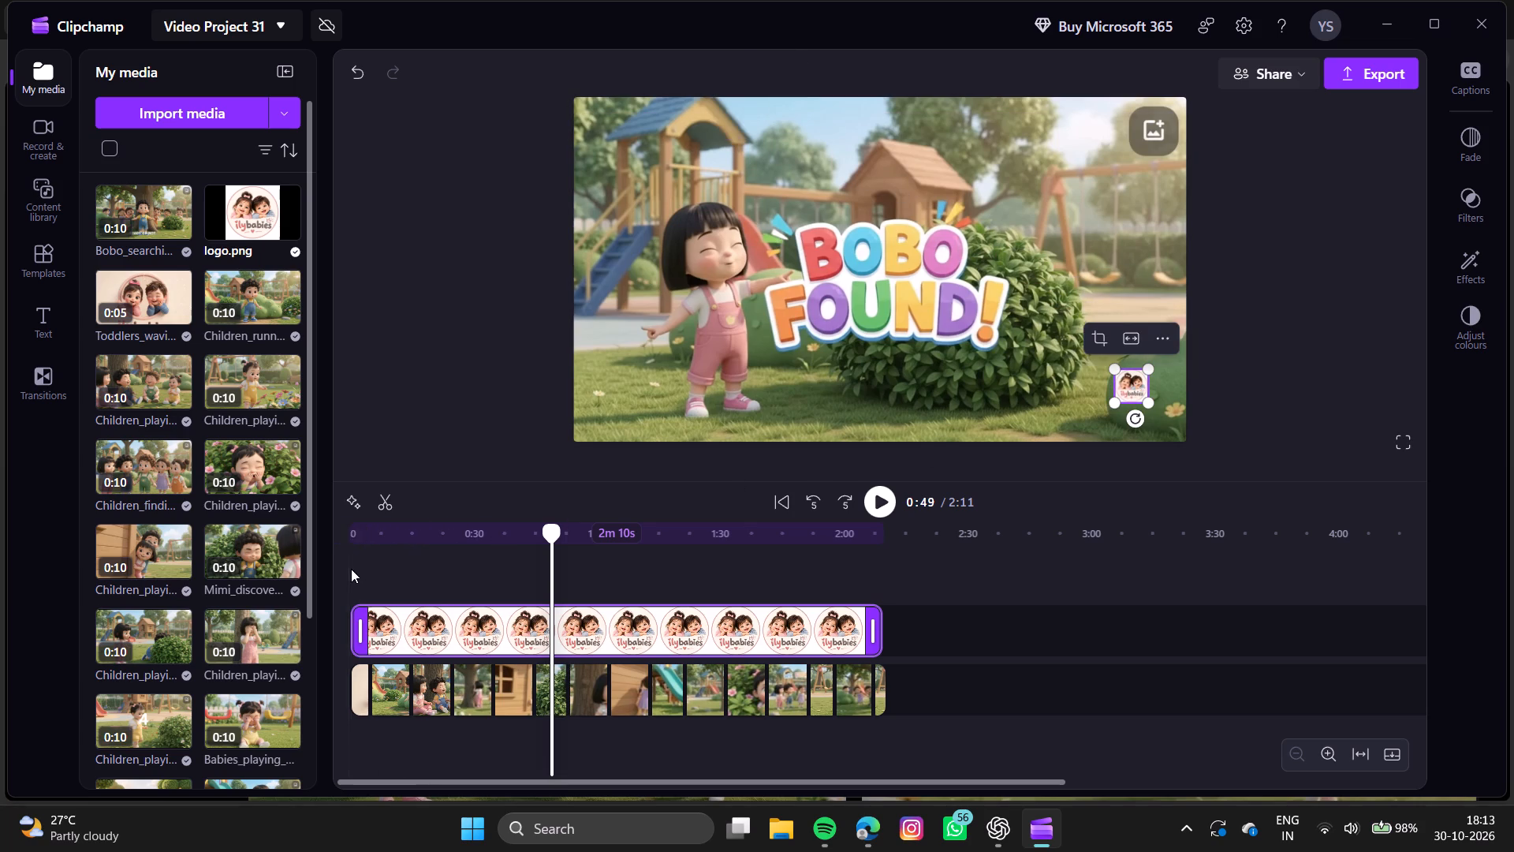
{"action": "left_click", "coordinate": [870, 498]}
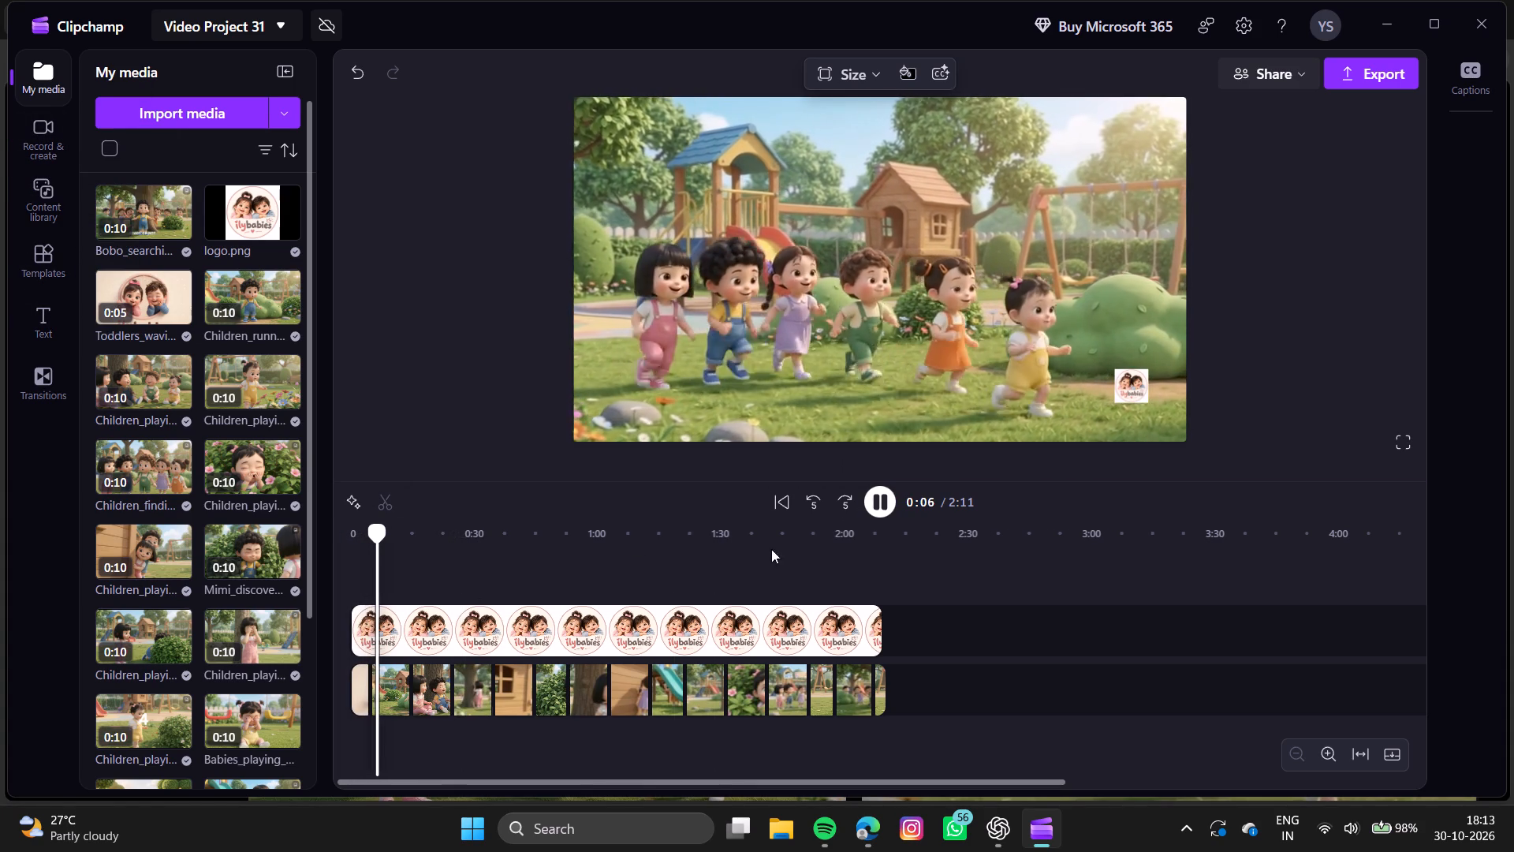
{"action": "left_click", "coordinate": [887, 503]}
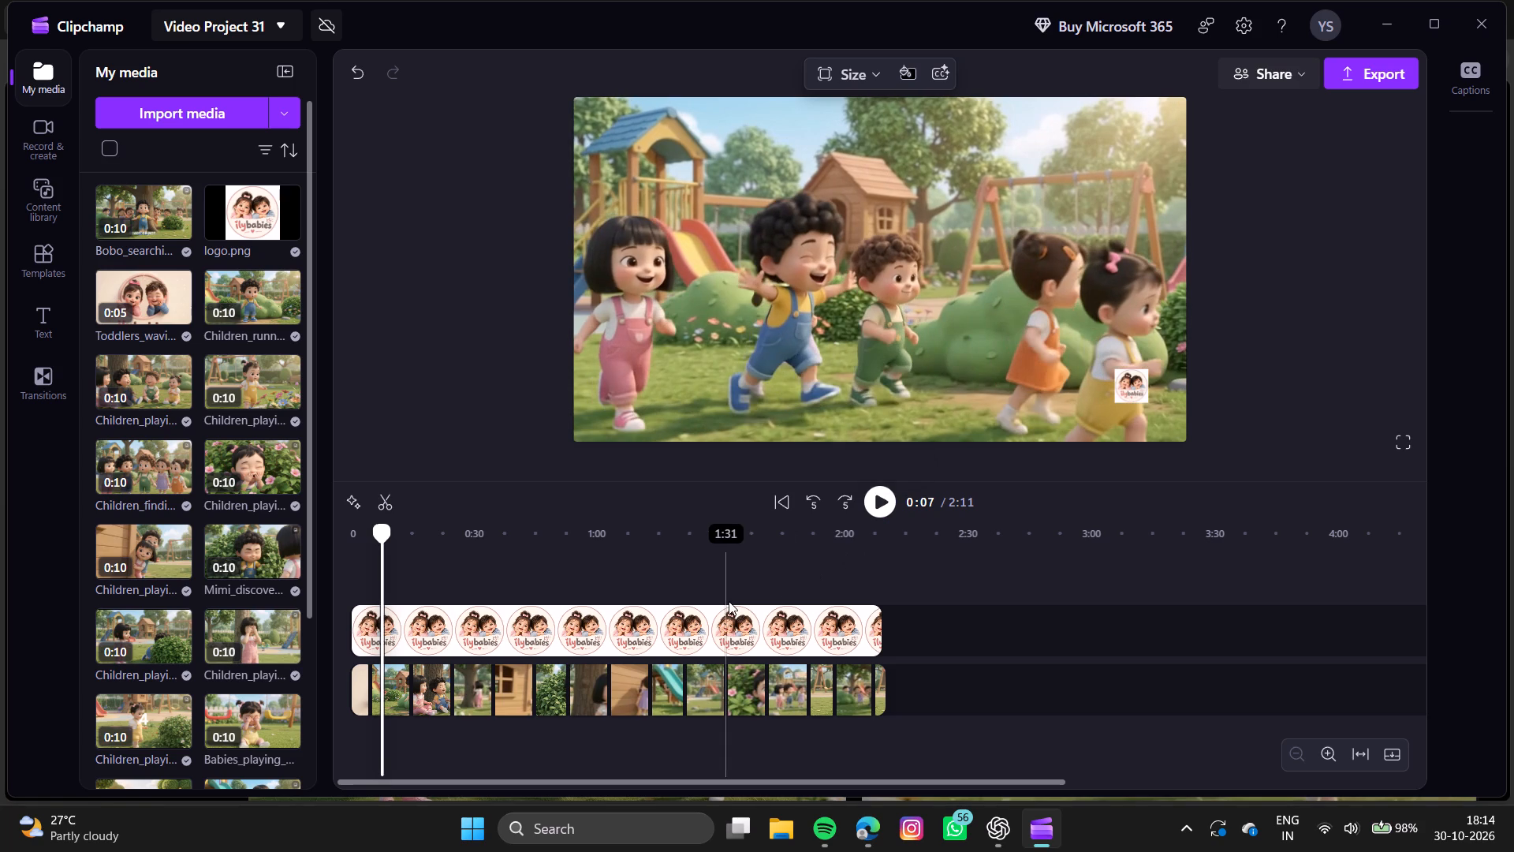
{"action": "scroll", "coordinate": [729, 601], "scroll_direction": "down", "scroll_amount": 1}
{"action": "left_click", "coordinate": [901, 746]}
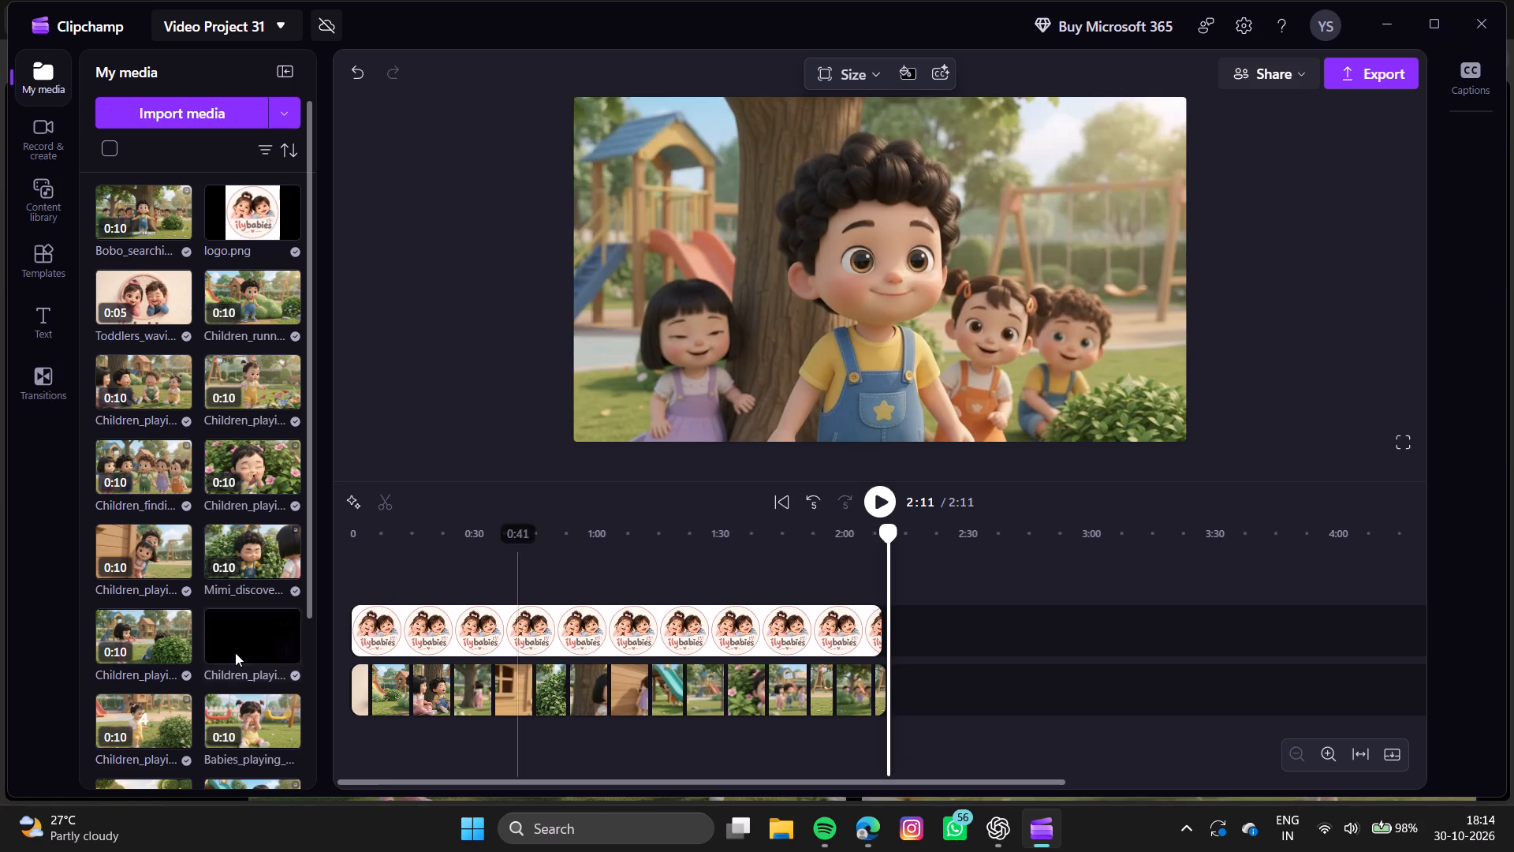
Set the playhead to 0:05 and import the Toys Are Us - Blue Deer Studio audio file from the Downloads folder.
{"action": "left_click", "coordinate": [369, 579]}
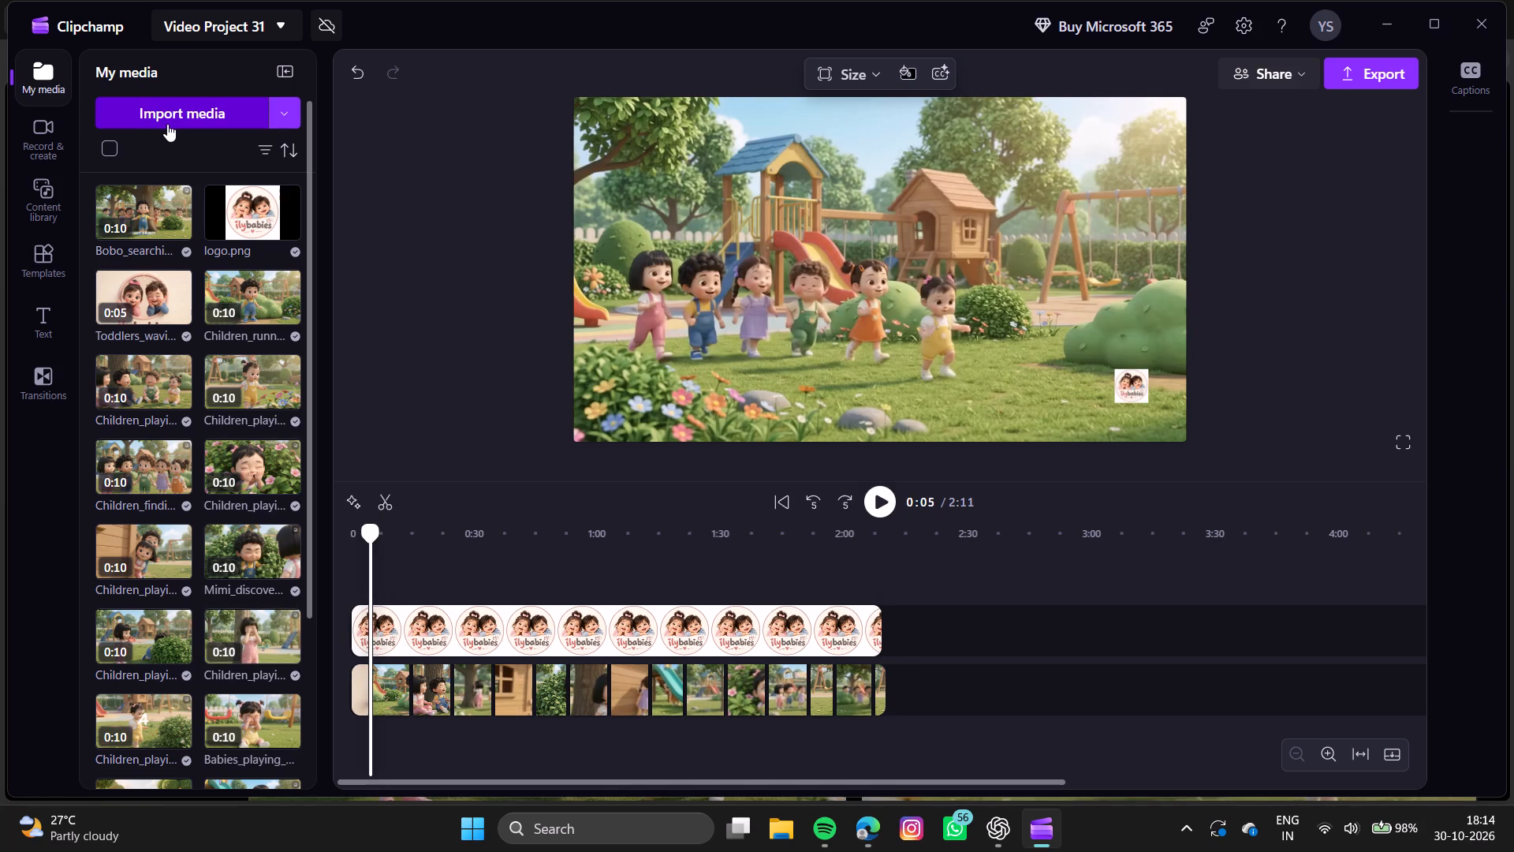
{"action": "left_click", "coordinate": [167, 124]}
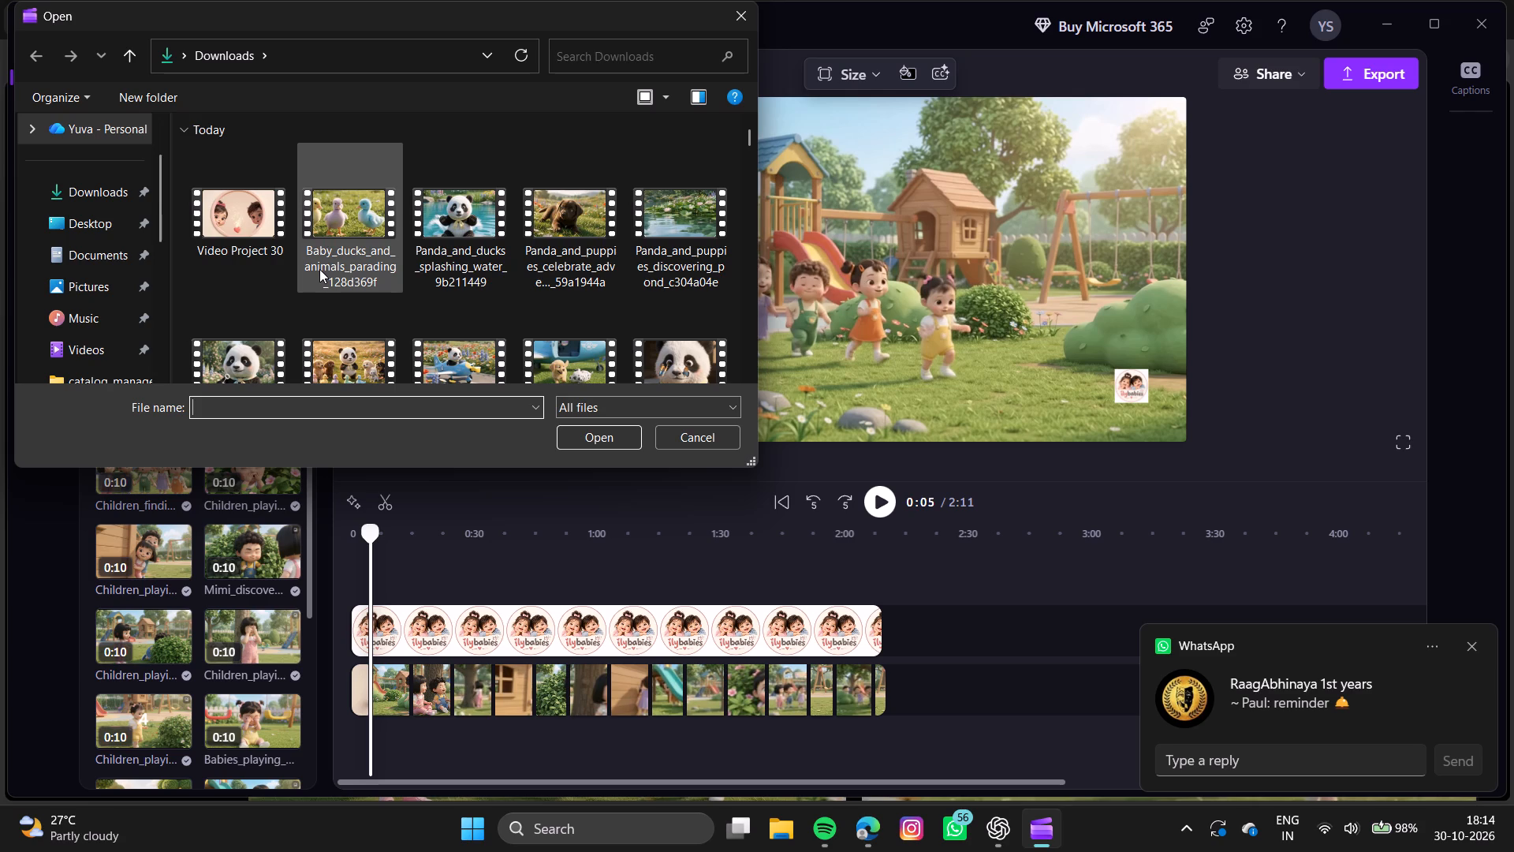
{"action": "scroll", "coordinate": [319, 269], "scroll_direction": "down", "scroll_amount": 2}
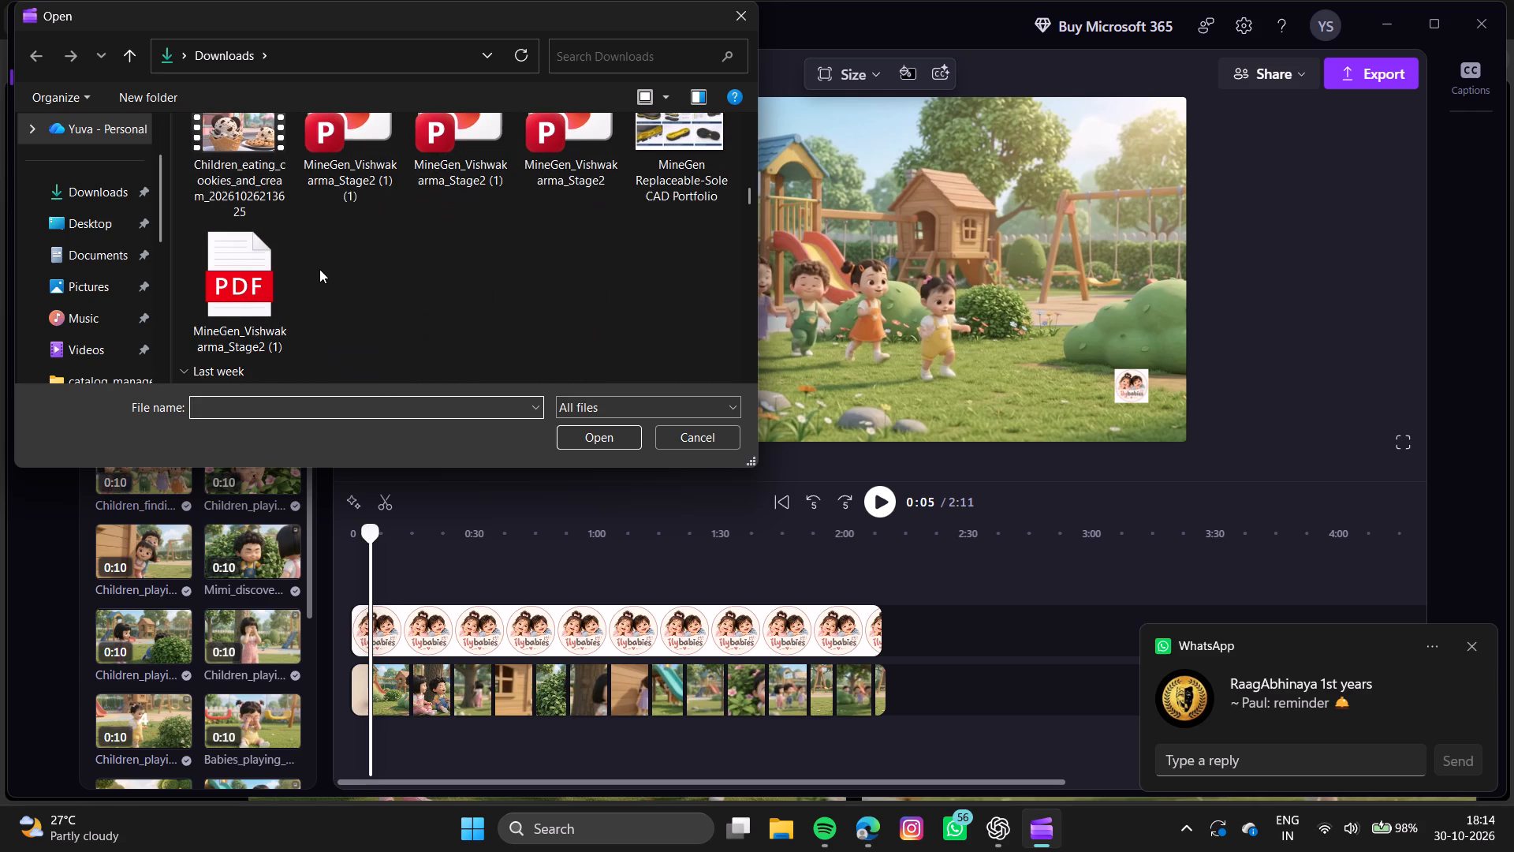
{"action": "scroll", "coordinate": [319, 269], "scroll_direction": "down", "scroll_amount": 4}
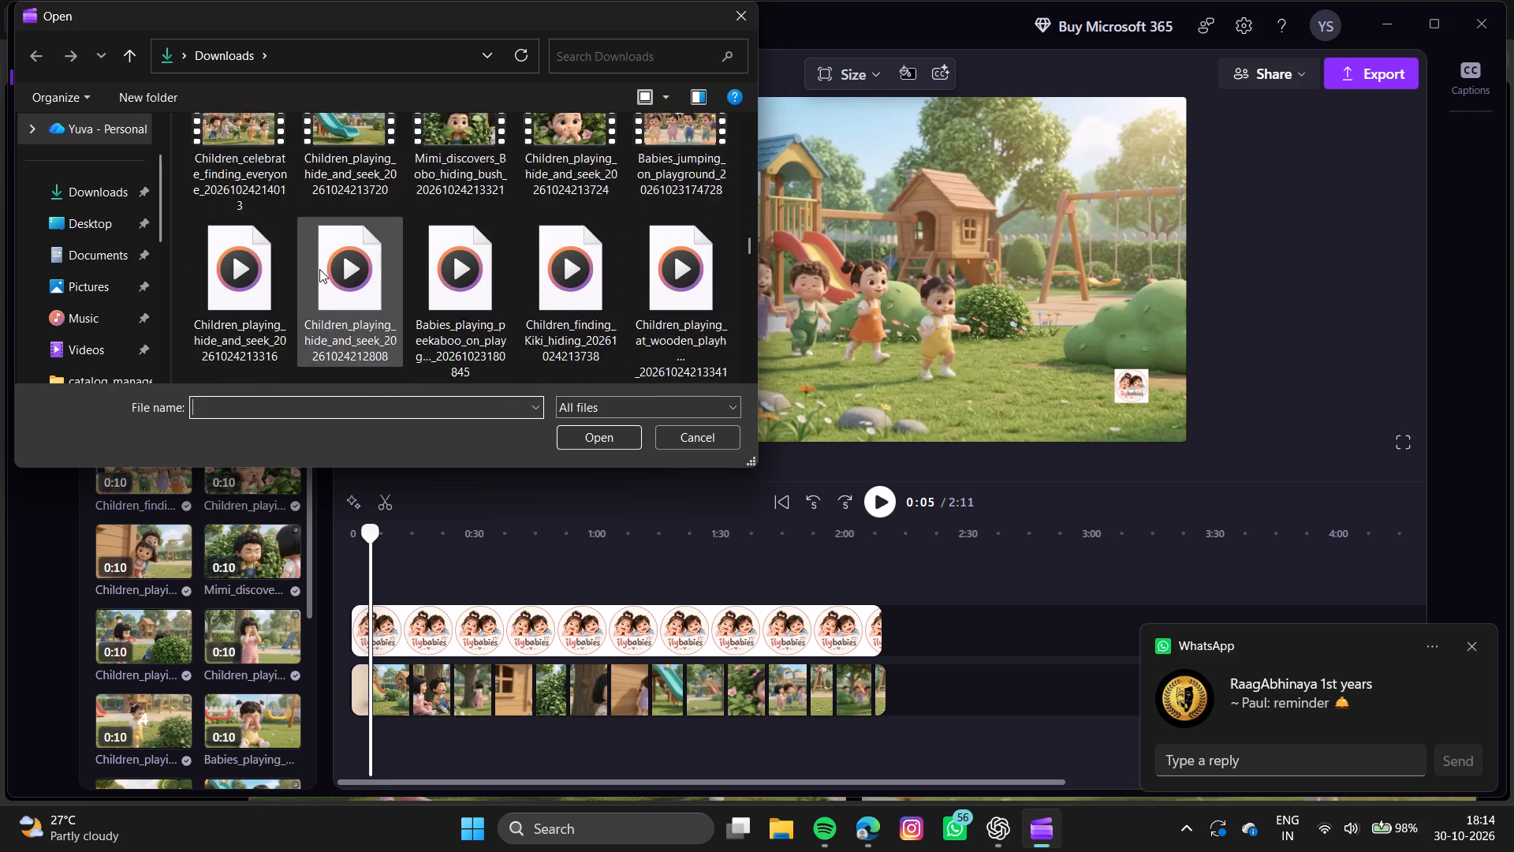
{"action": "scroll", "coordinate": [319, 269], "scroll_direction": "down", "scroll_amount": 1}
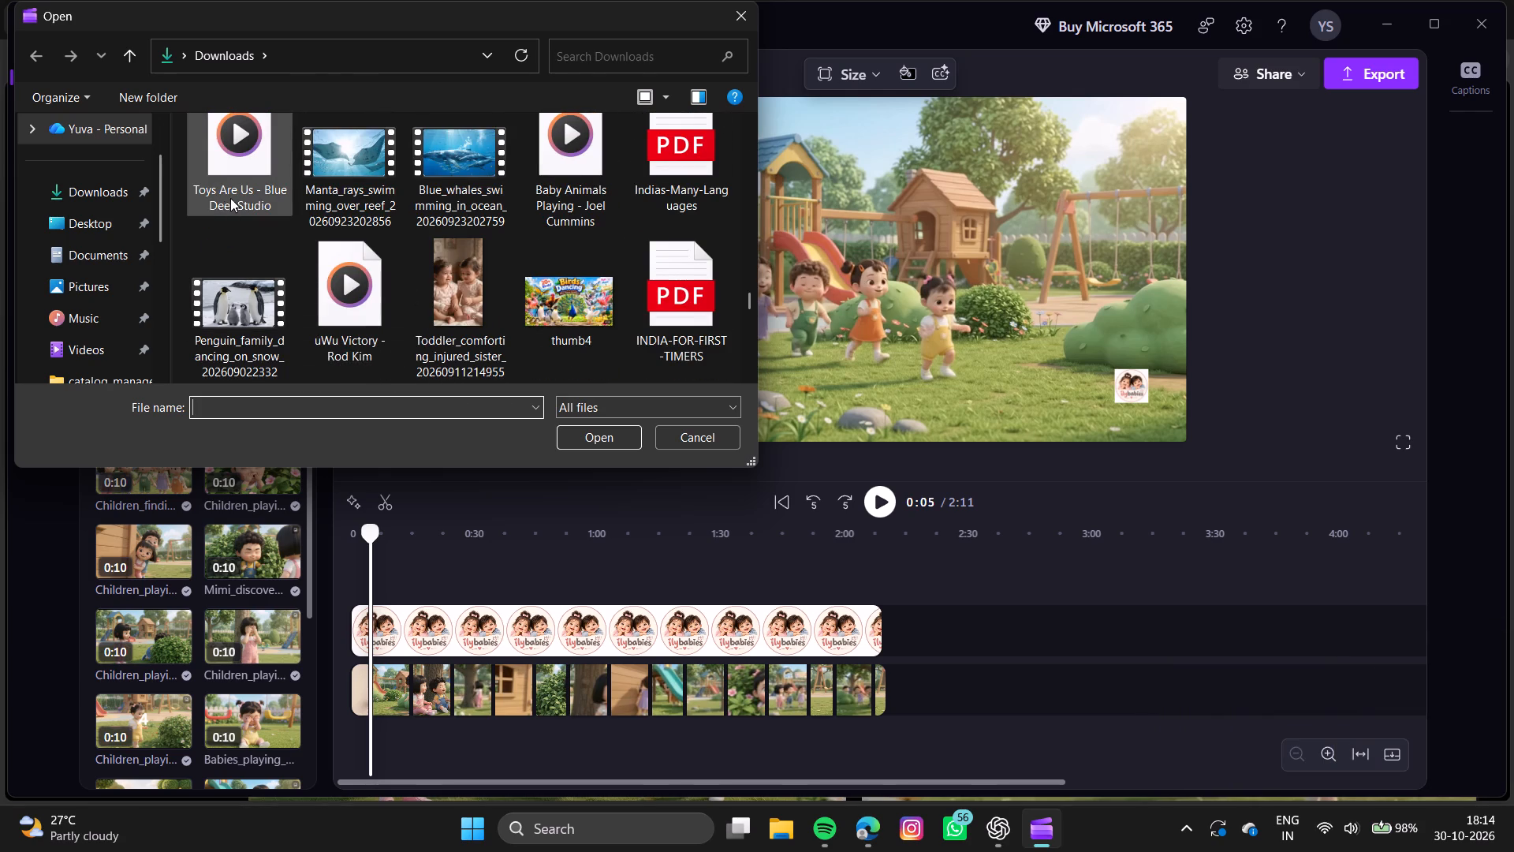
{"action": "double_click", "coordinate": [231, 197]}
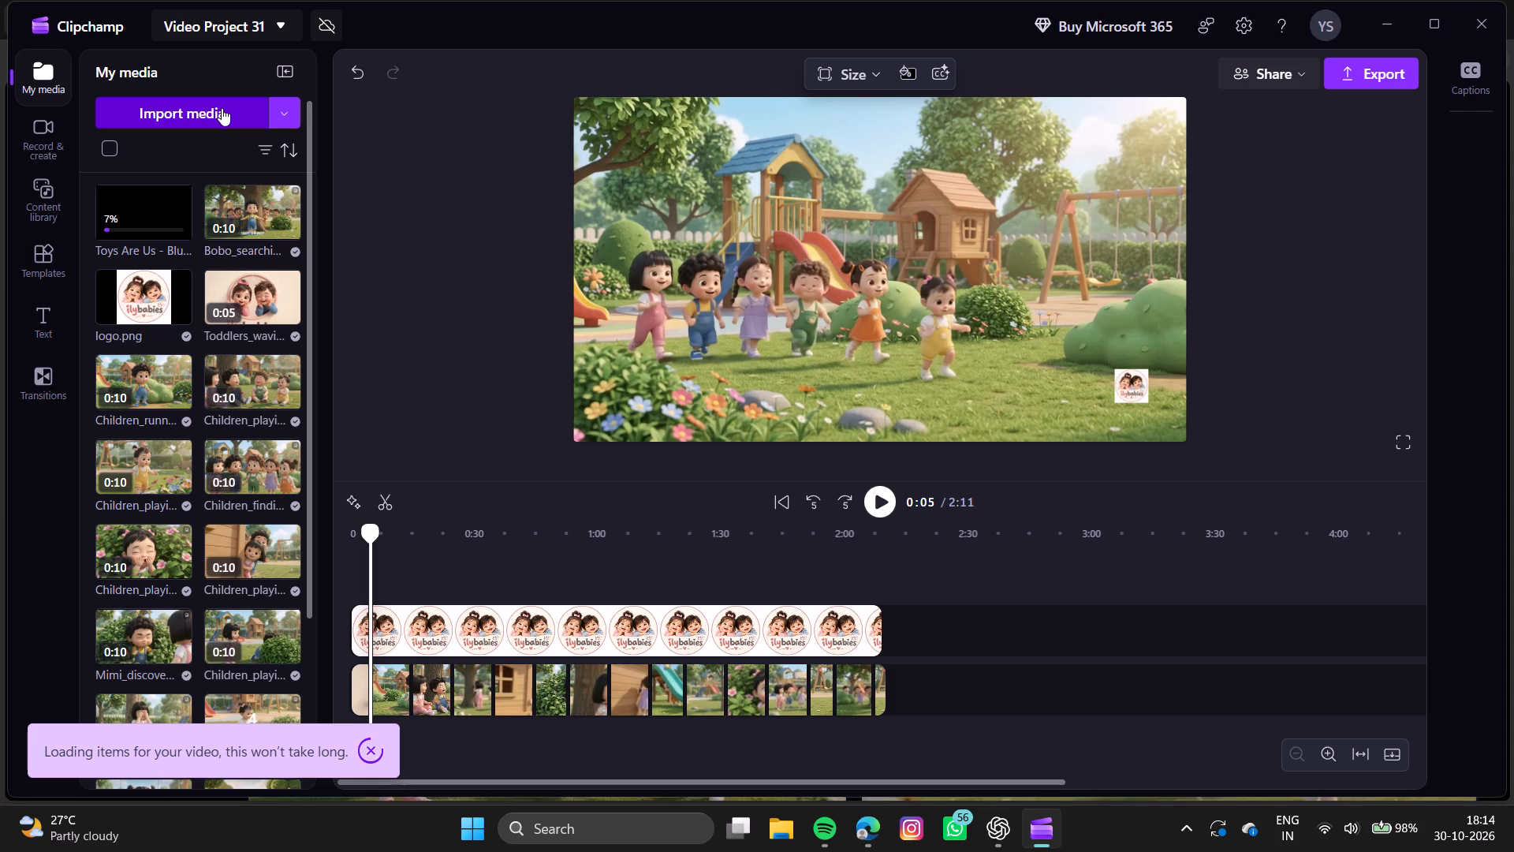
Import the Little Samba - Quincas Moreira audio file from the Downloads folder.
{"action": "left_click", "coordinate": [222, 108]}
{"action": "scroll", "coordinate": [420, 298], "scroll_direction": "down", "scroll_amount": 2}
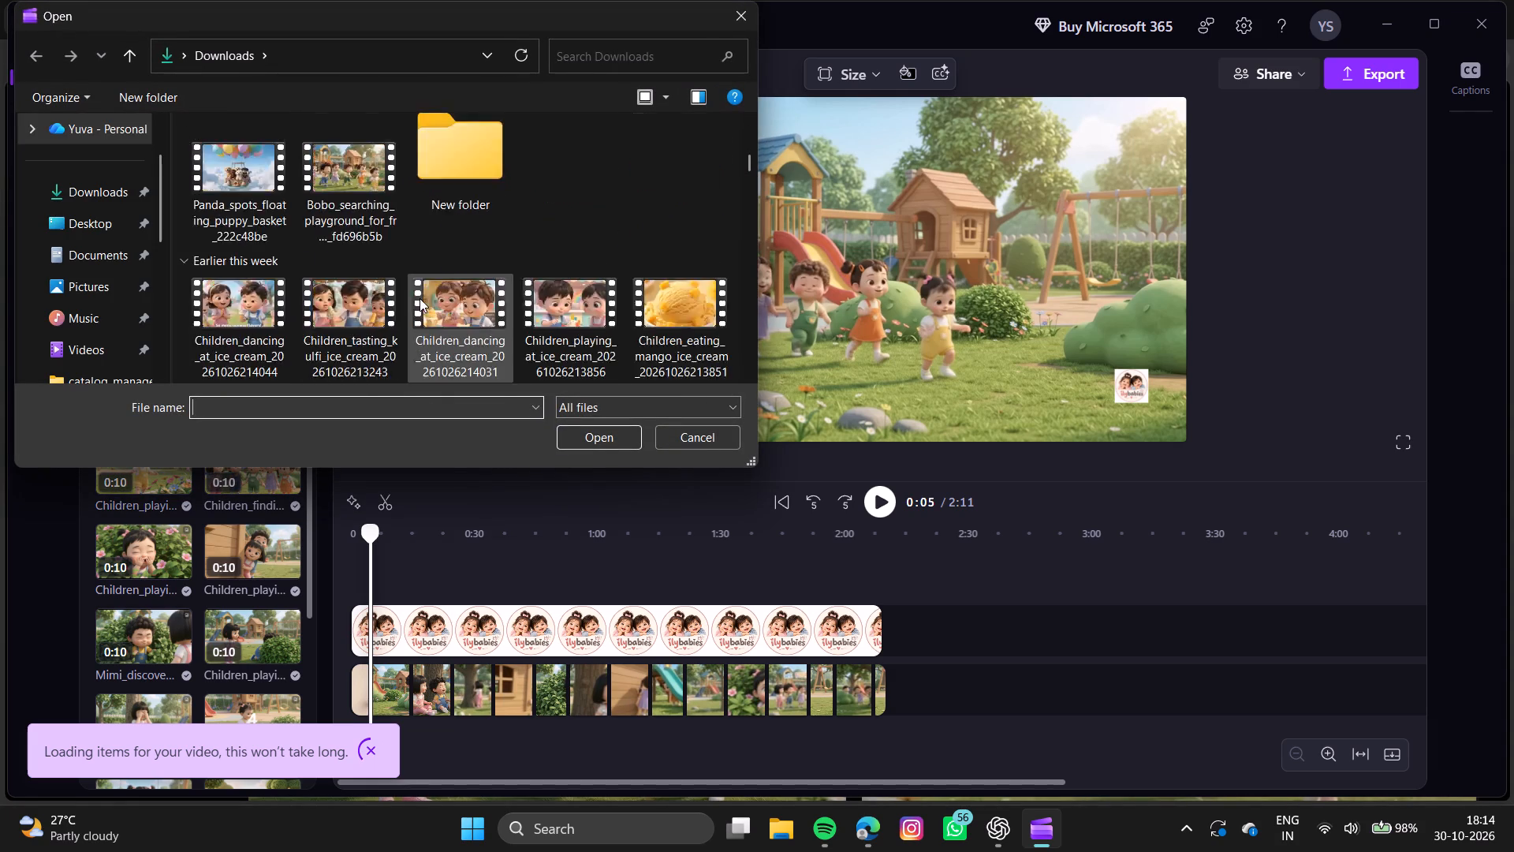
{"action": "scroll", "coordinate": [420, 298], "scroll_direction": "down", "scroll_amount": 3}
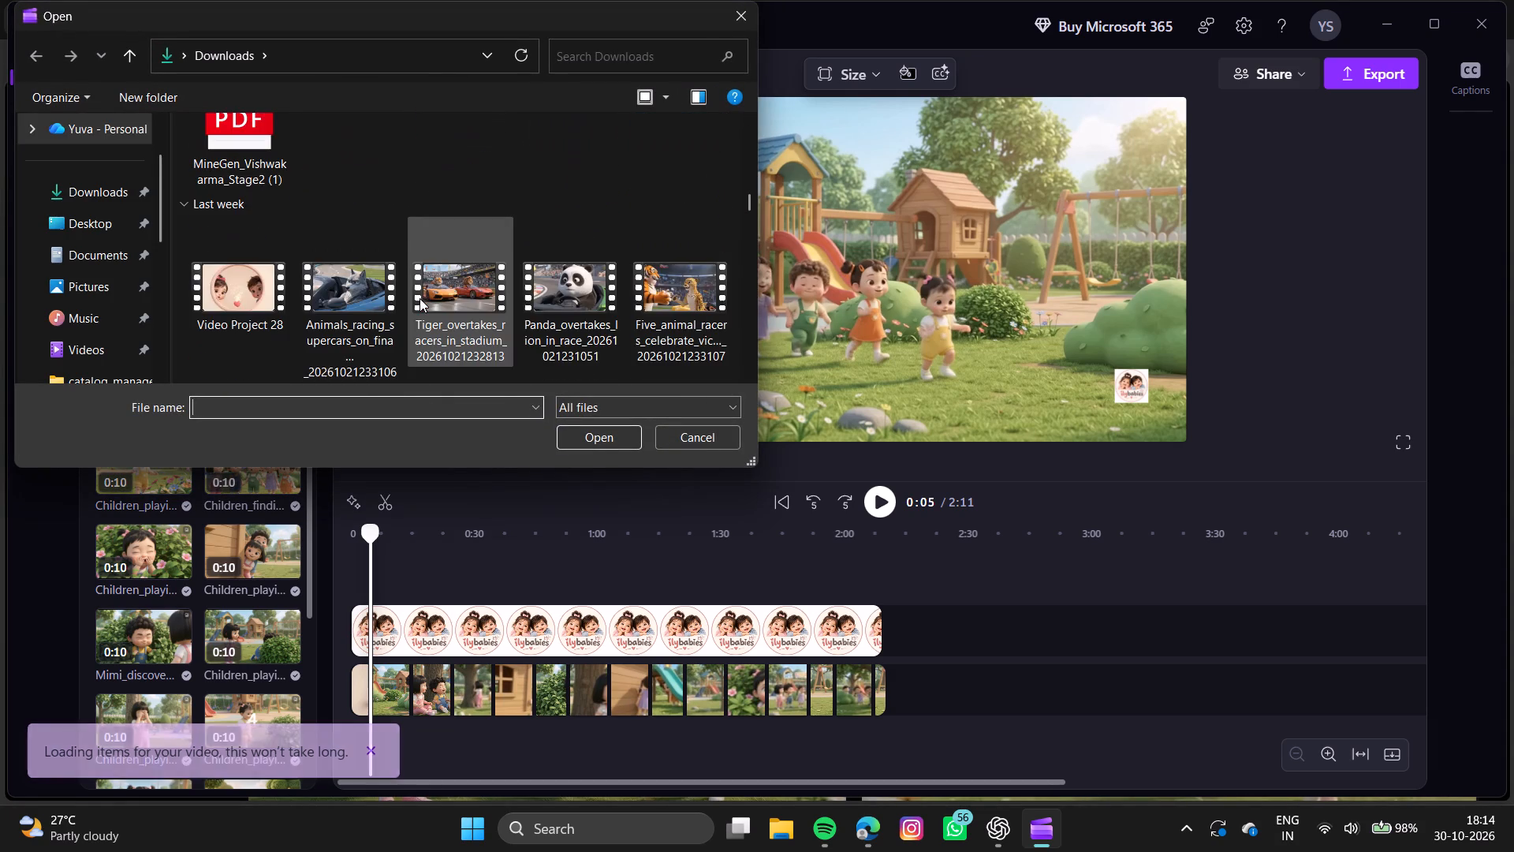
{"action": "scroll", "coordinate": [420, 298], "scroll_direction": "down", "scroll_amount": 1}
{"action": "scroll", "coordinate": [420, 298], "scroll_direction": "right", "scroll_amount": 1}
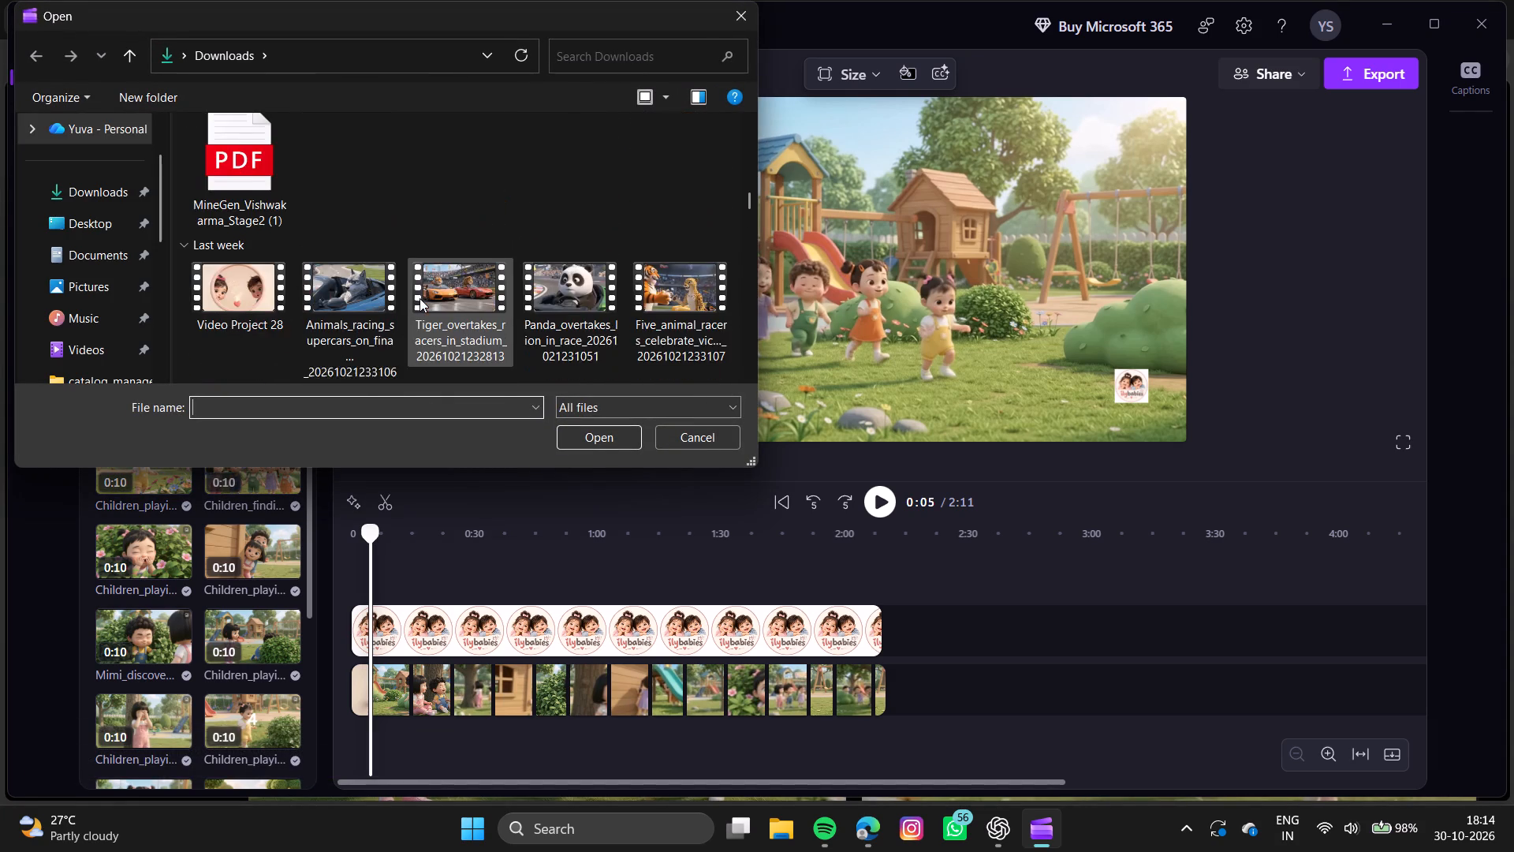
{"action": "scroll", "coordinate": [420, 298], "scroll_direction": "right", "scroll_amount": 1}
{"action": "scroll", "coordinate": [420, 298], "scroll_direction": "up", "scroll_amount": 1}
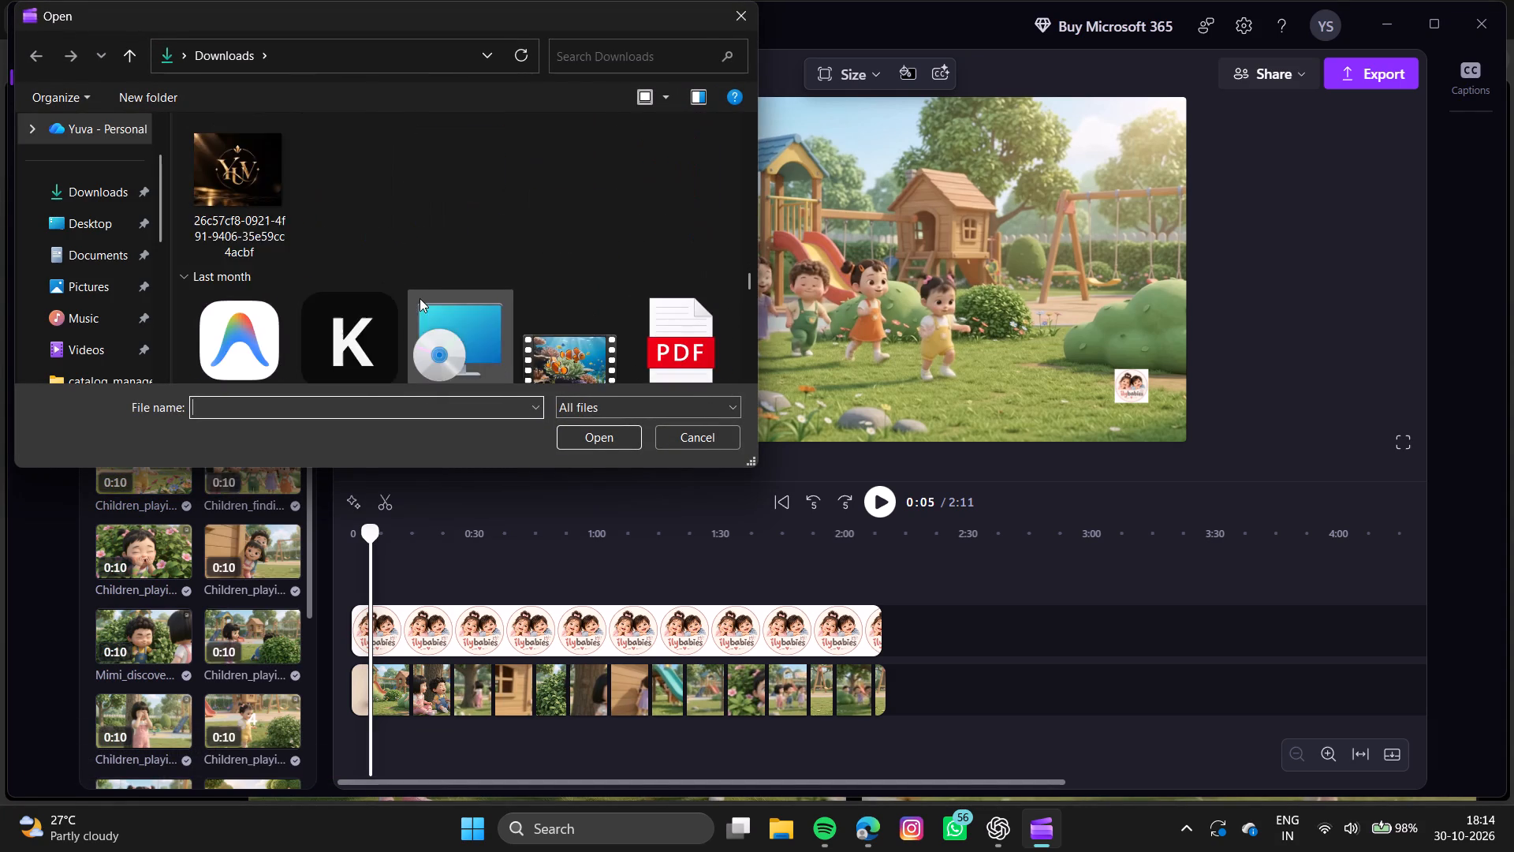
{"action": "scroll", "coordinate": [420, 298], "scroll_direction": "up", "scroll_amount": 1}
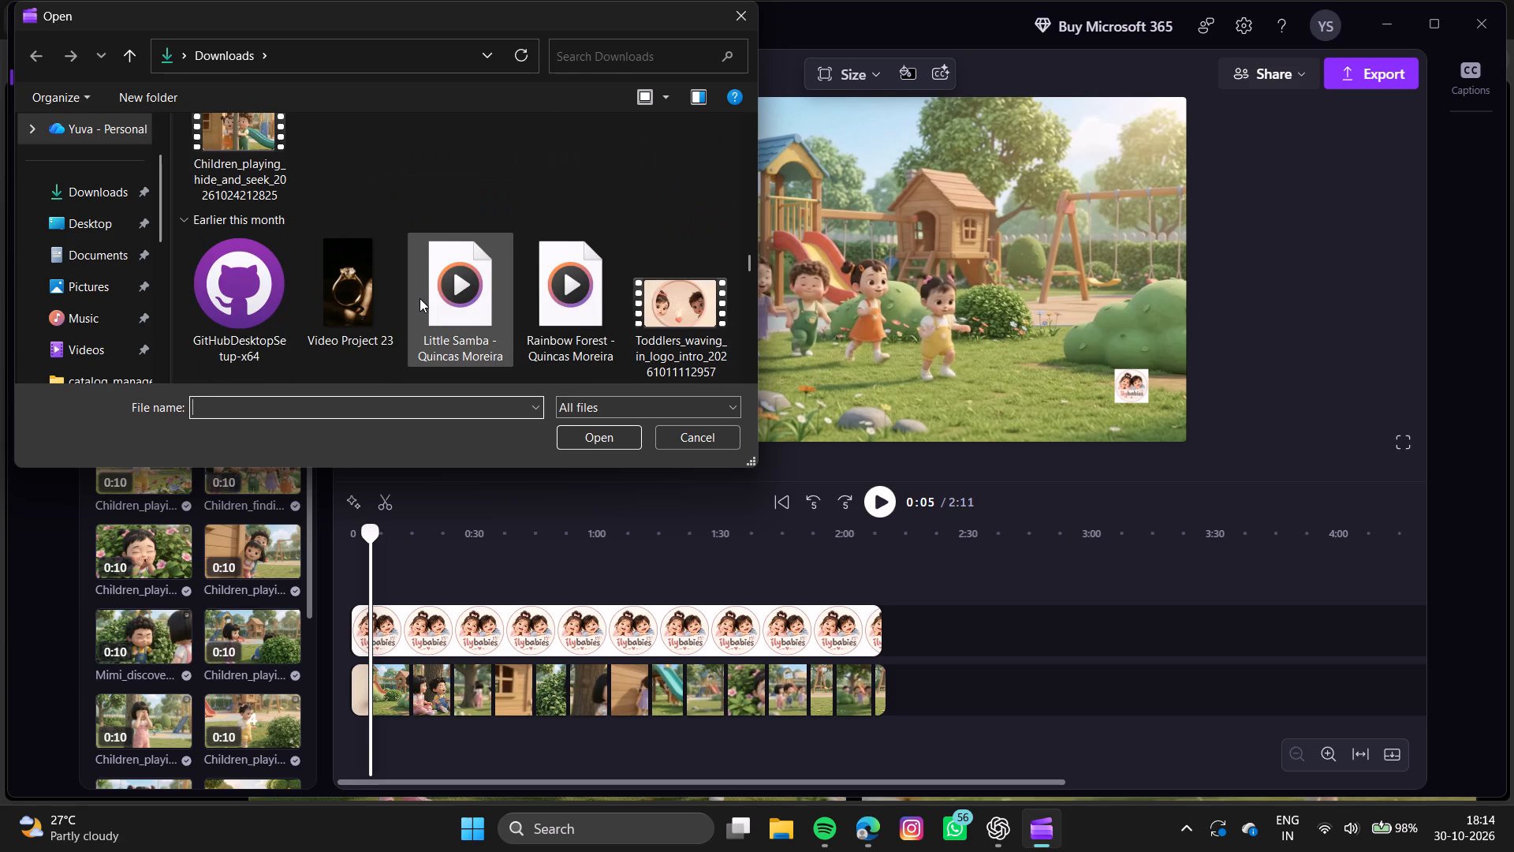
{"action": "double_click", "coordinate": [462, 295]}
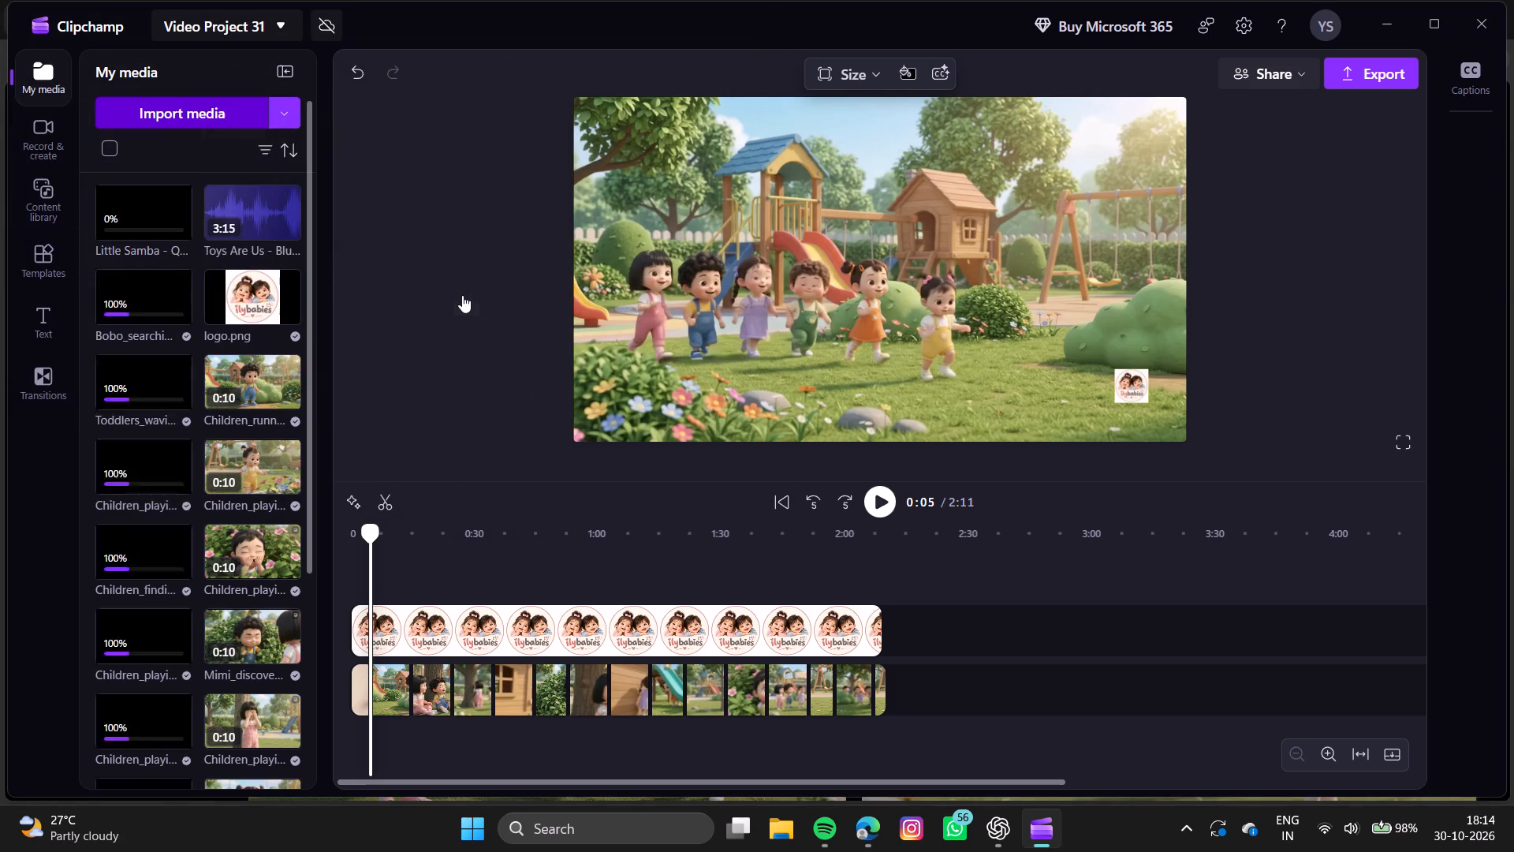
Add the Toys Are Us - Blue Deer Studio track to the timeline at 0:05 and play the video from there.
{"action": "left_click", "coordinate": [286, 222]}
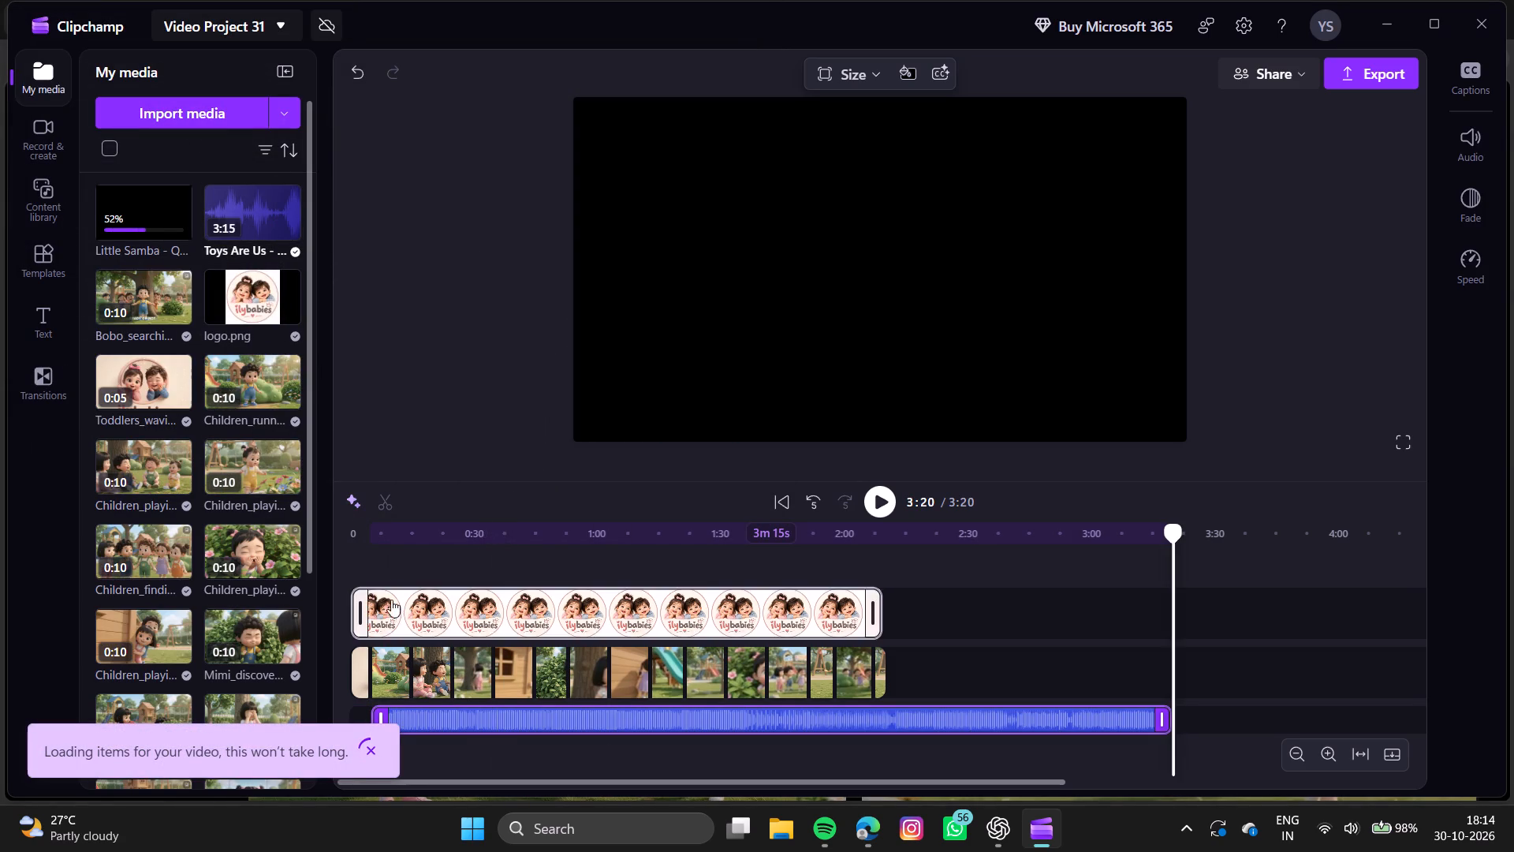
{"action": "left_click", "coordinate": [371, 555]}
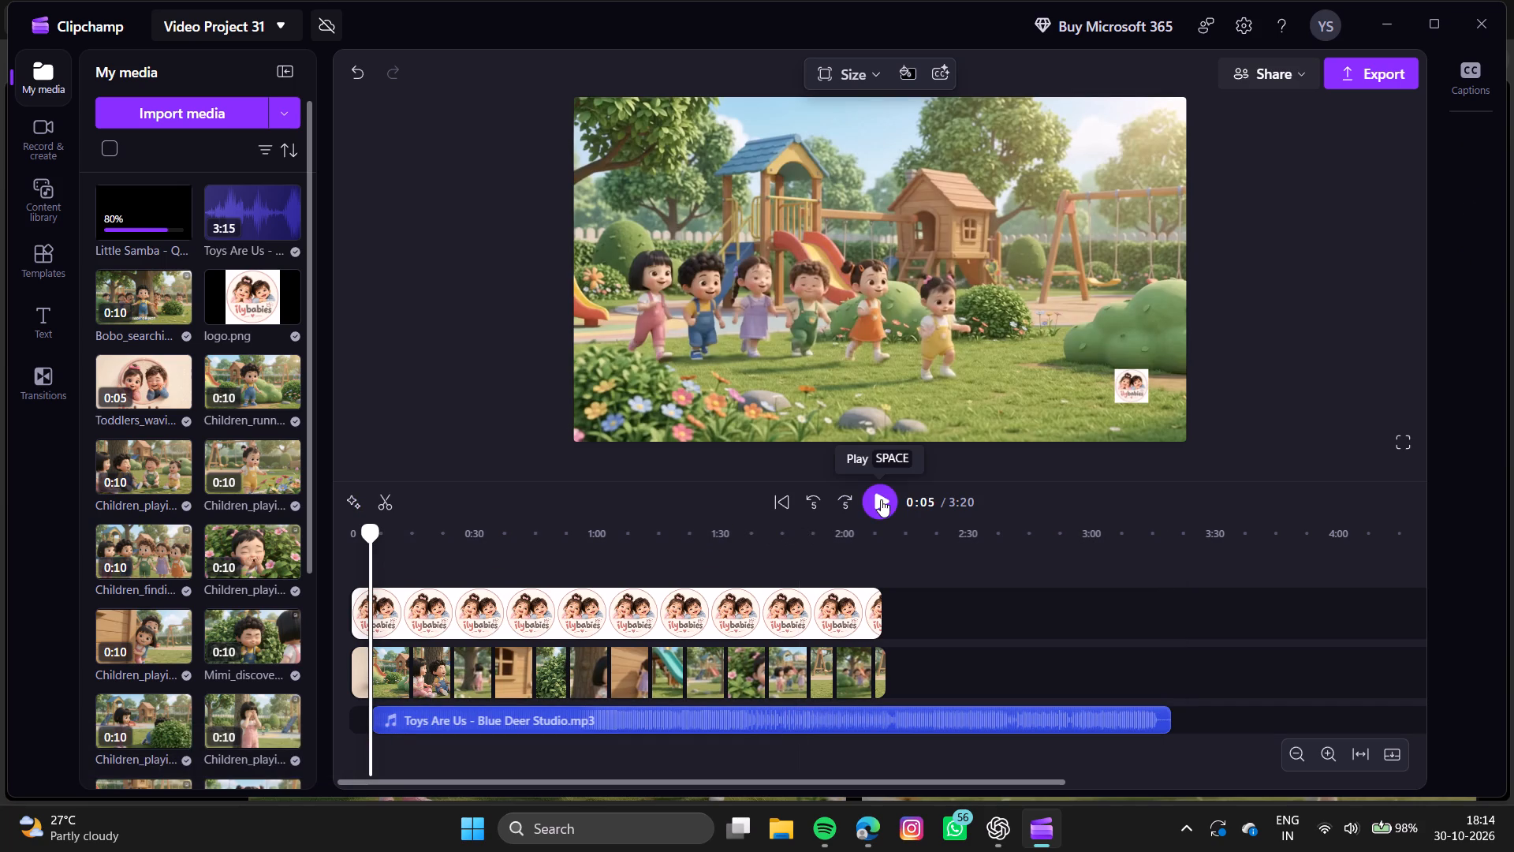
{"action": "left_click", "coordinate": [881, 499]}
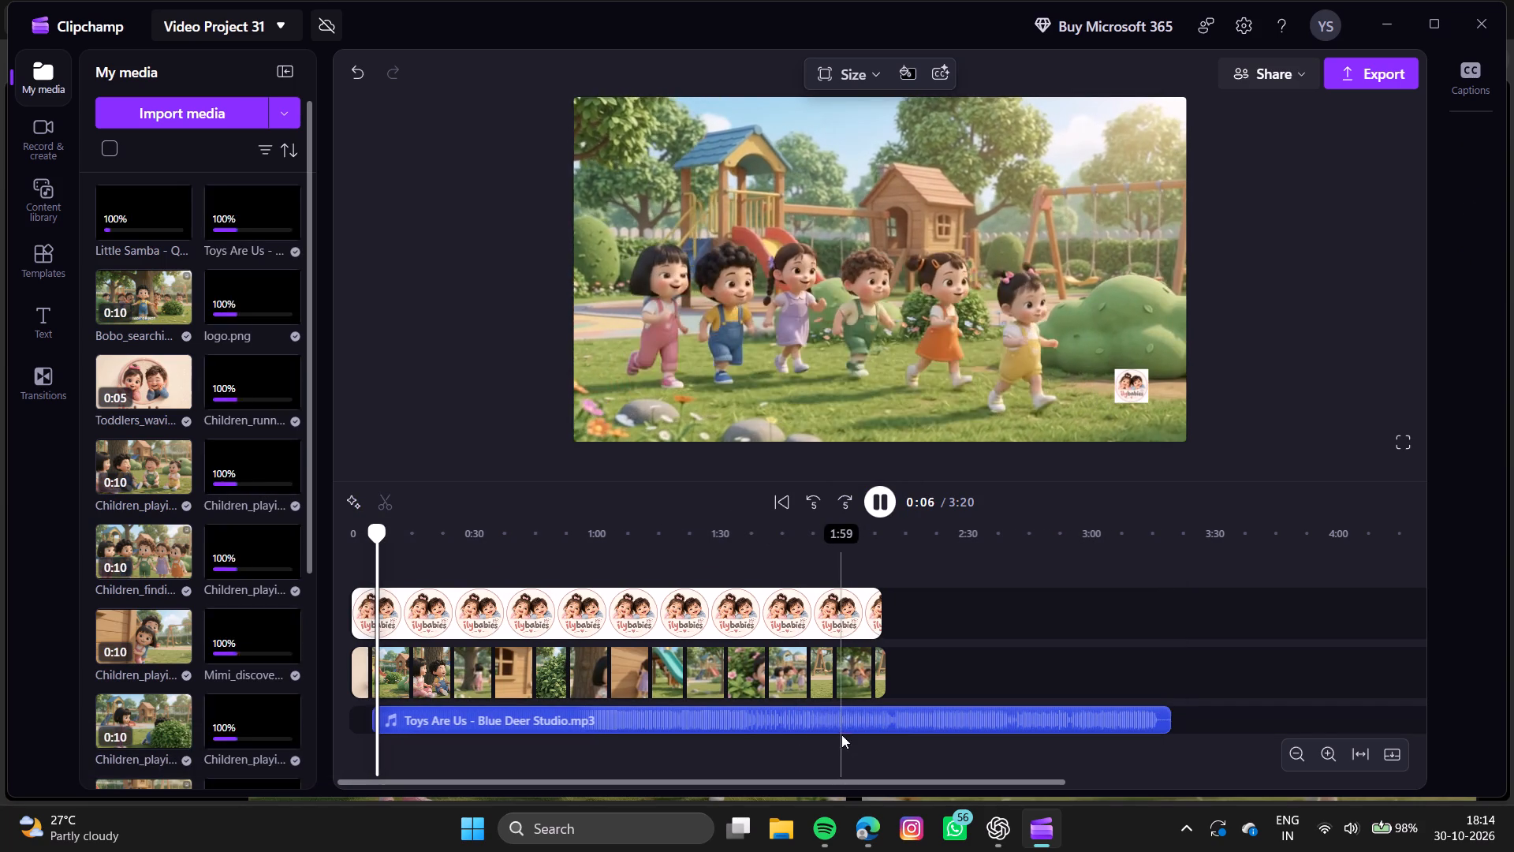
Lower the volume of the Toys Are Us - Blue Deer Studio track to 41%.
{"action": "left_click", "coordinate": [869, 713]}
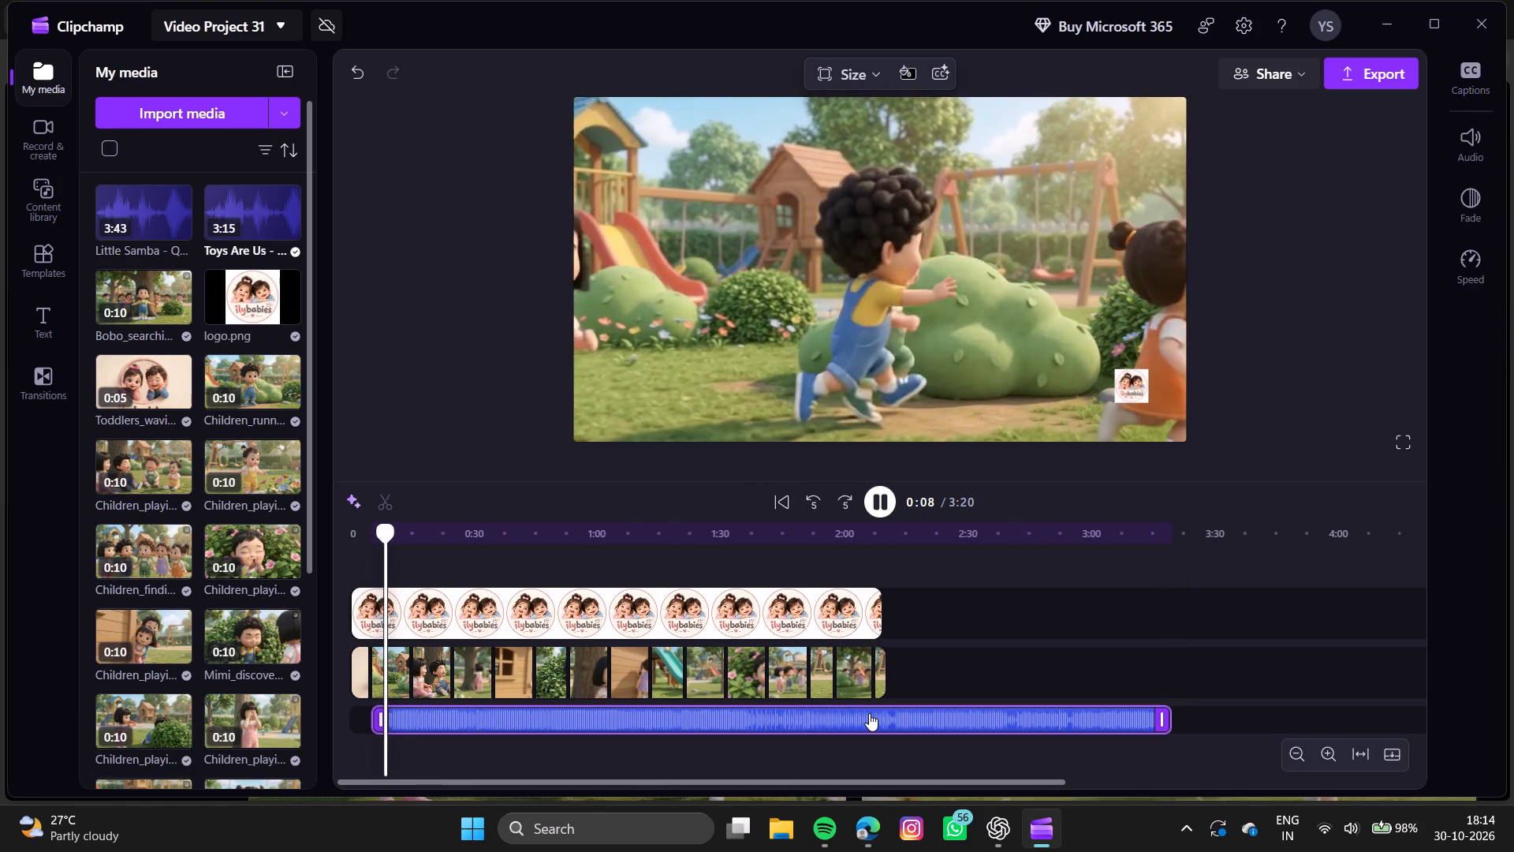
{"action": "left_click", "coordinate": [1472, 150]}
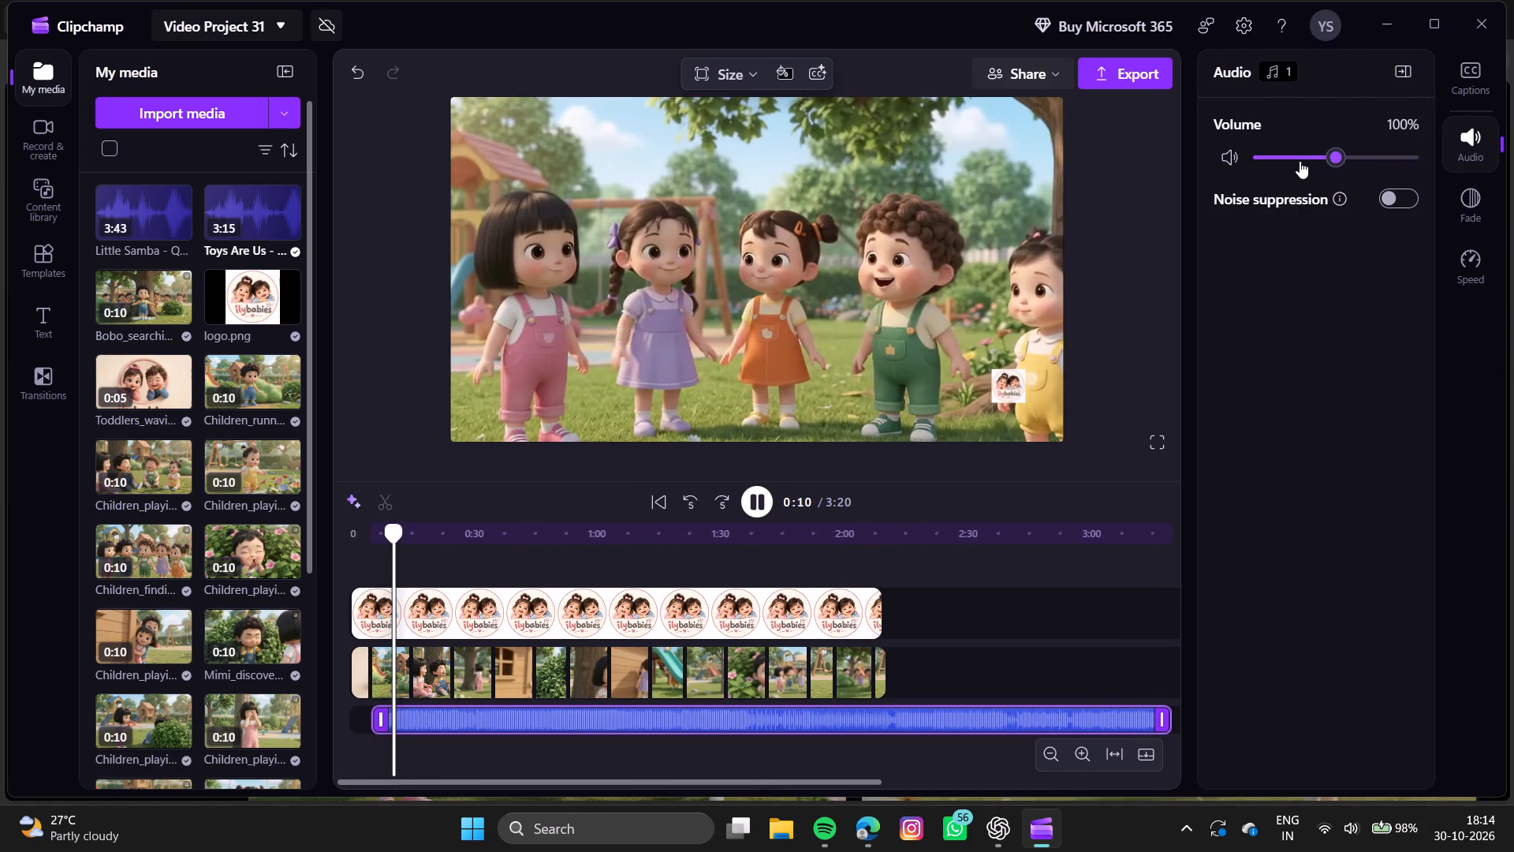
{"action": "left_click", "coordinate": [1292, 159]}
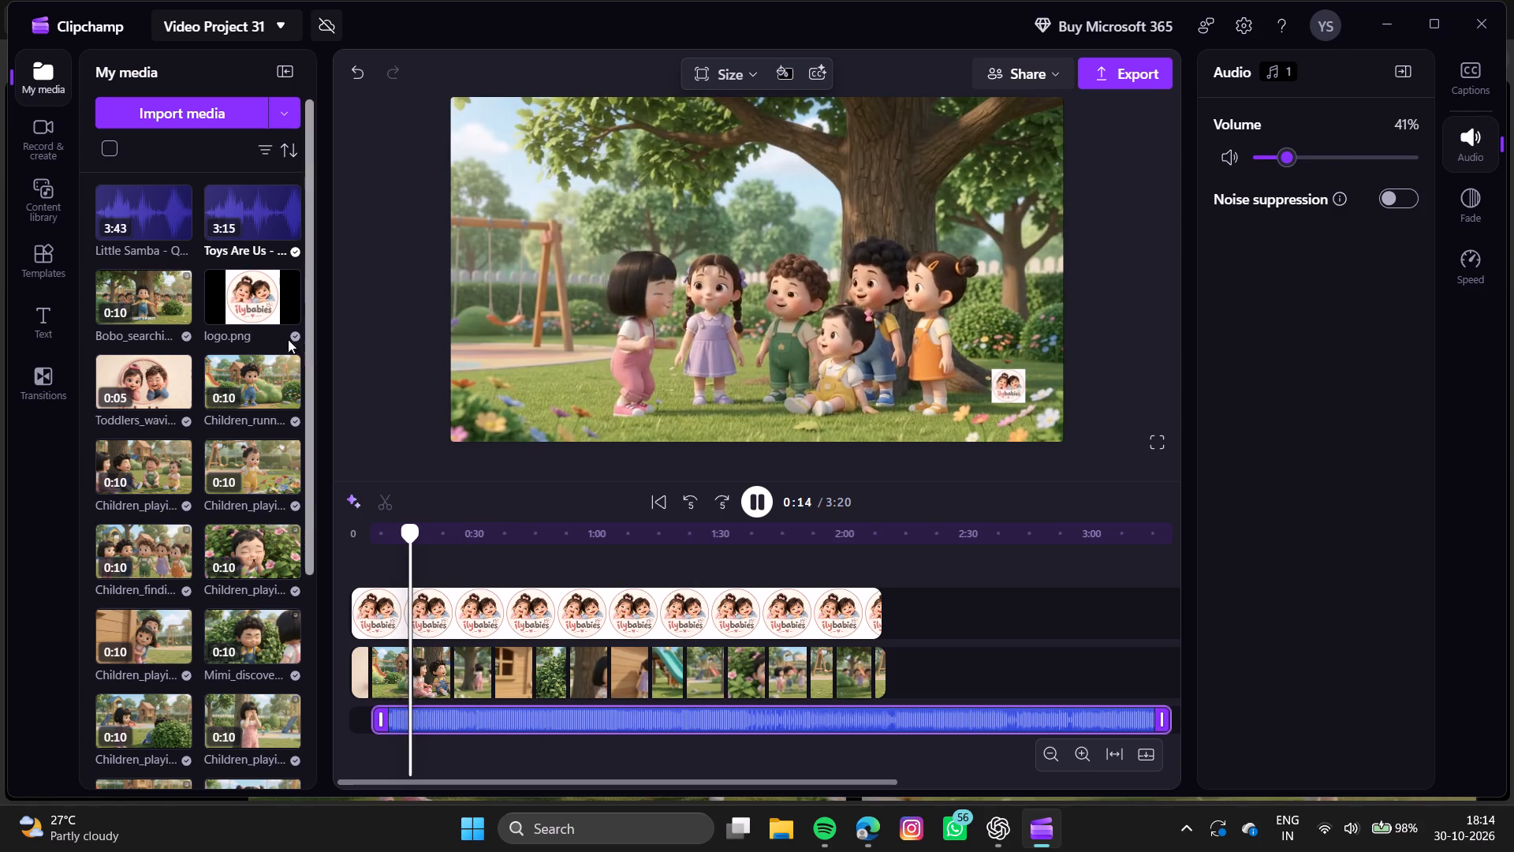
Add the Little Samba - Quincas Moreira track to the timeline starting at 0:05, and trim the Toys Are Us track's start to about 0:39.
{"action": "left_click", "coordinate": [177, 225]}
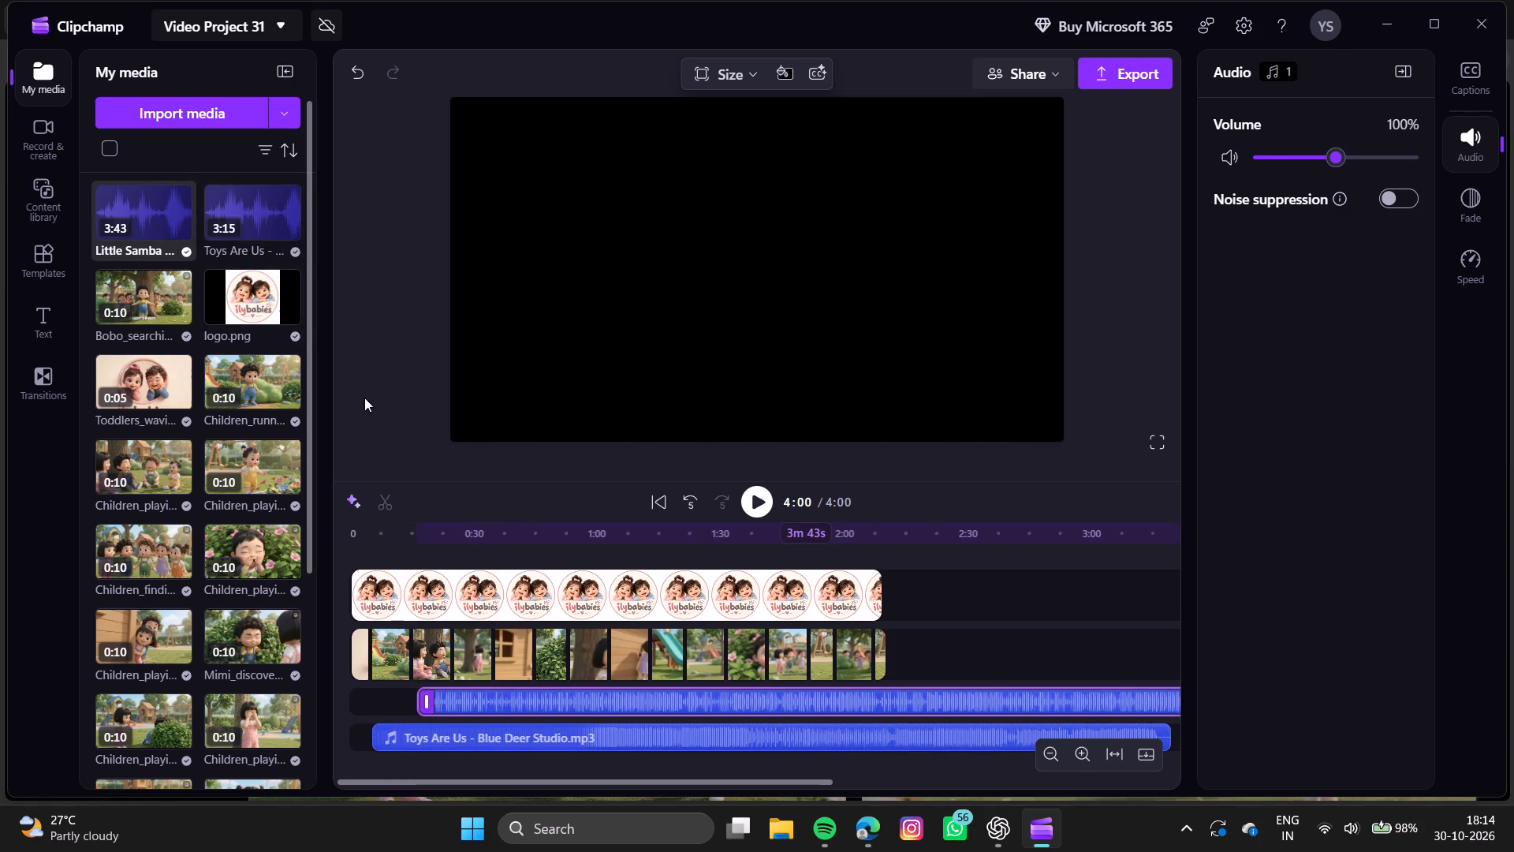
{"action": "left_click_drag", "start_coordinate": [460, 695], "coordinate": [404, 695]}
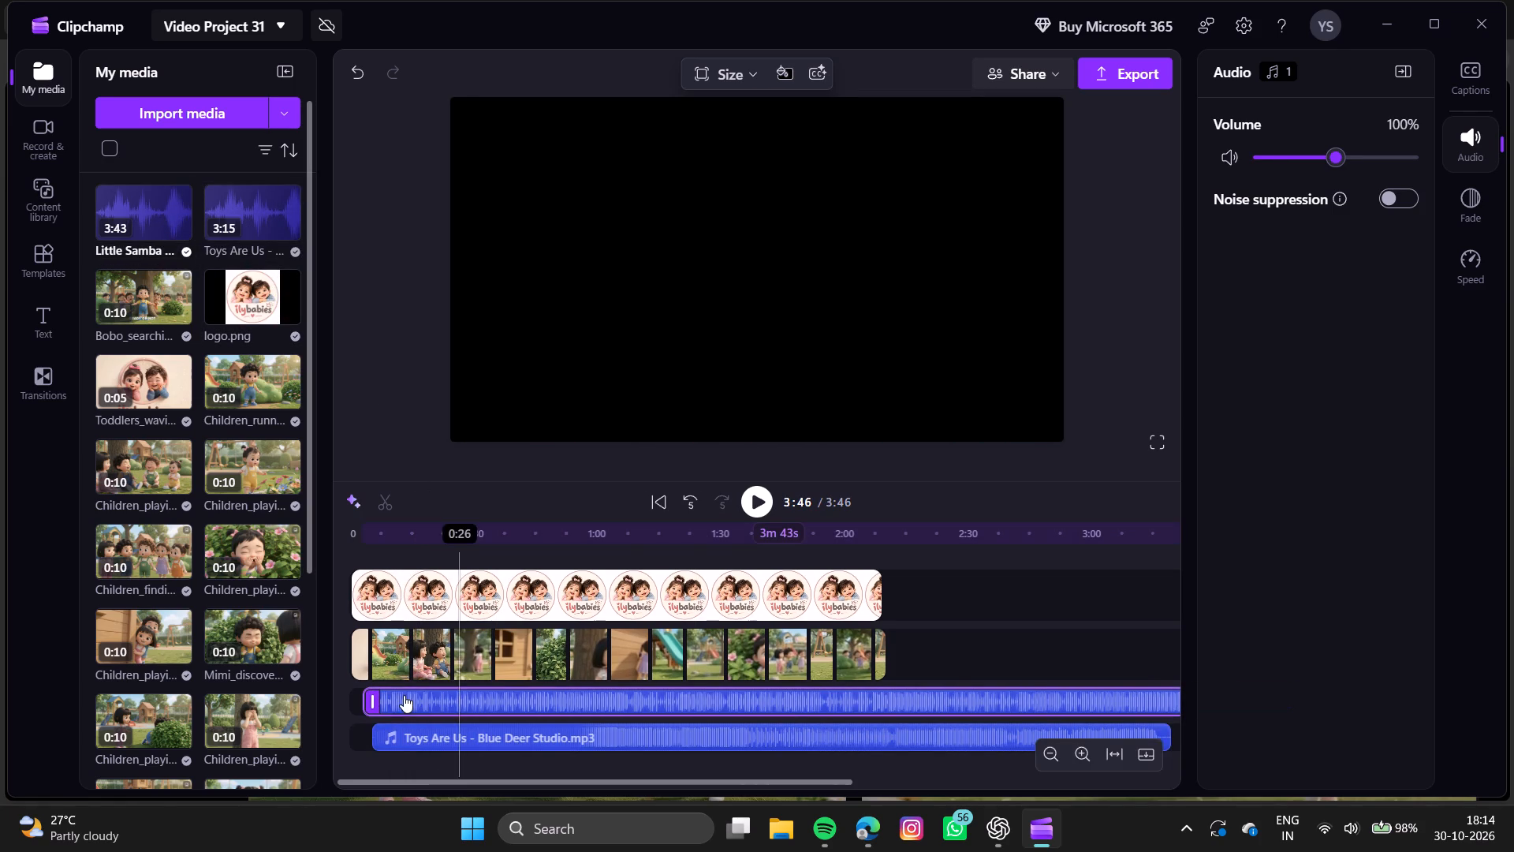
{"action": "left_click_drag", "start_coordinate": [378, 738], "coordinate": [519, 744]}
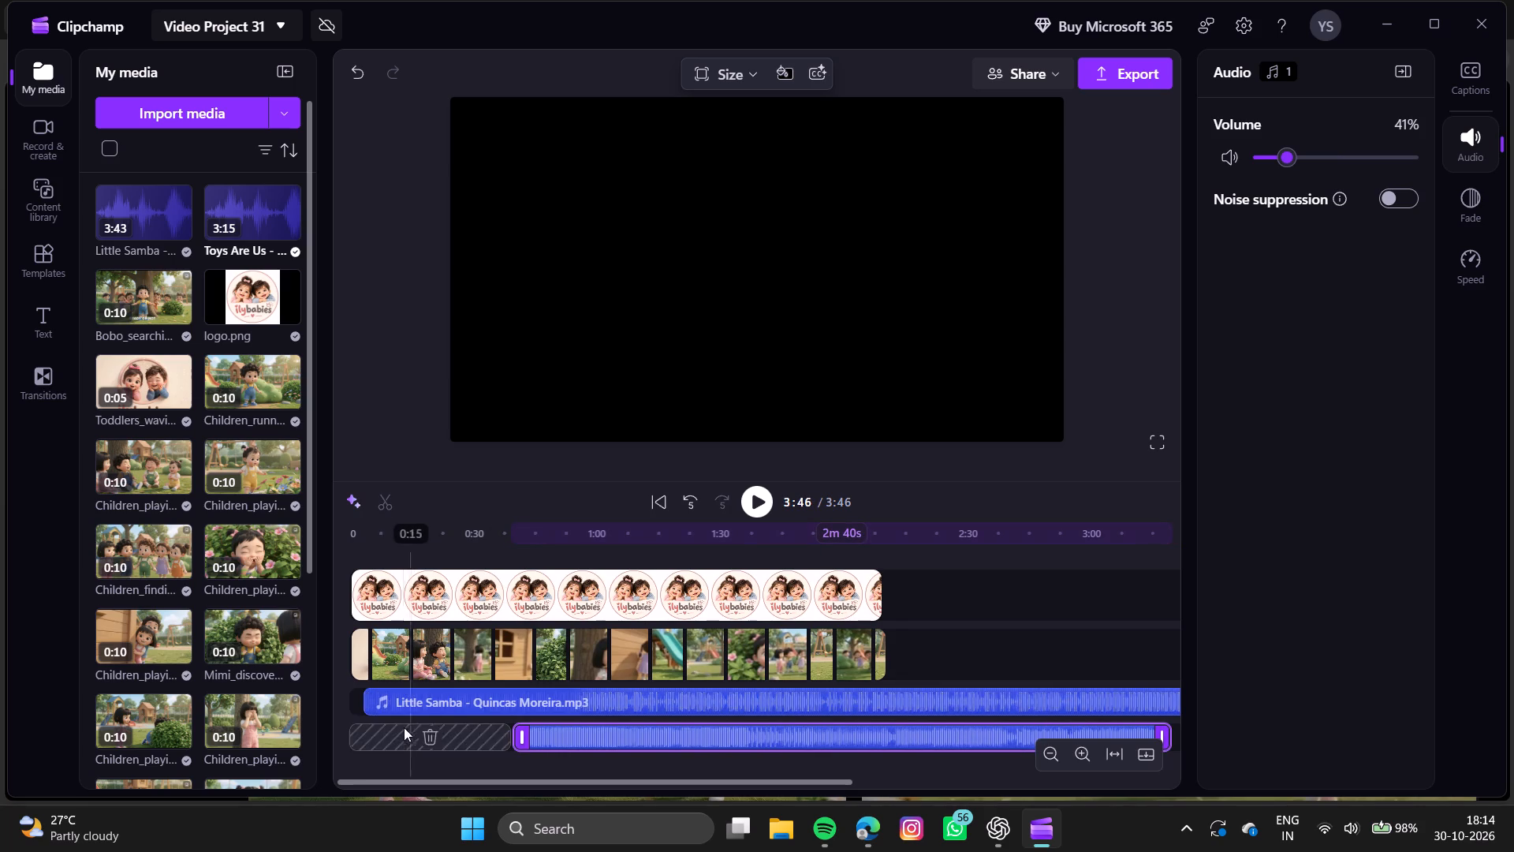
{"action": "left_click_drag", "start_coordinate": [427, 694], "coordinate": [434, 695]}
Play the video from about 0:05 and set the Little Samba track's volume to 71% while listening.
{"action": "left_click", "coordinate": [376, 559]}
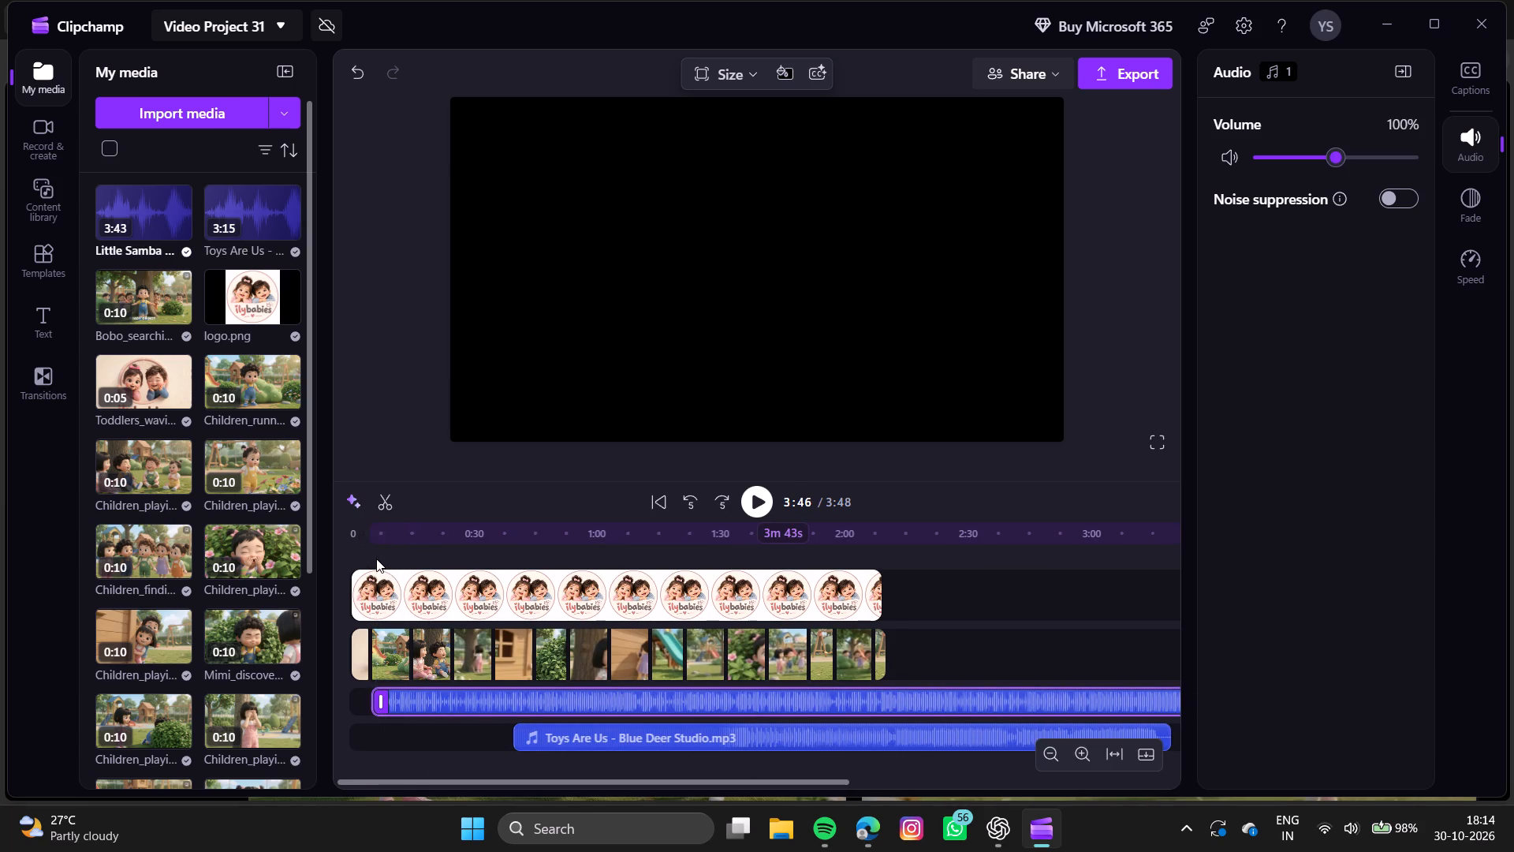
{"action": "left_click", "coordinate": [755, 500]}
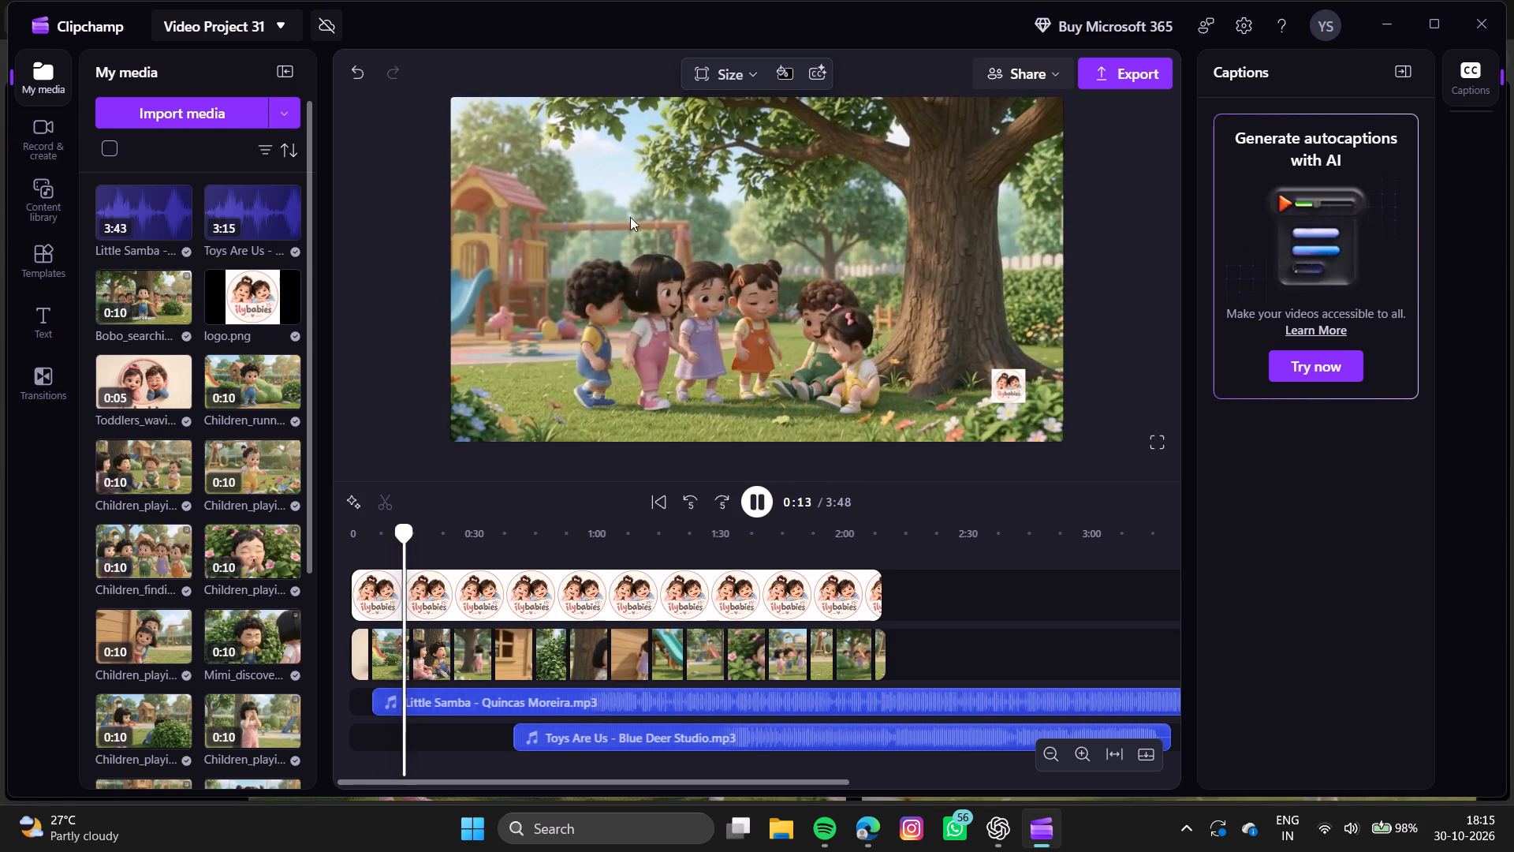
{"action": "left_click", "coordinate": [584, 701]}
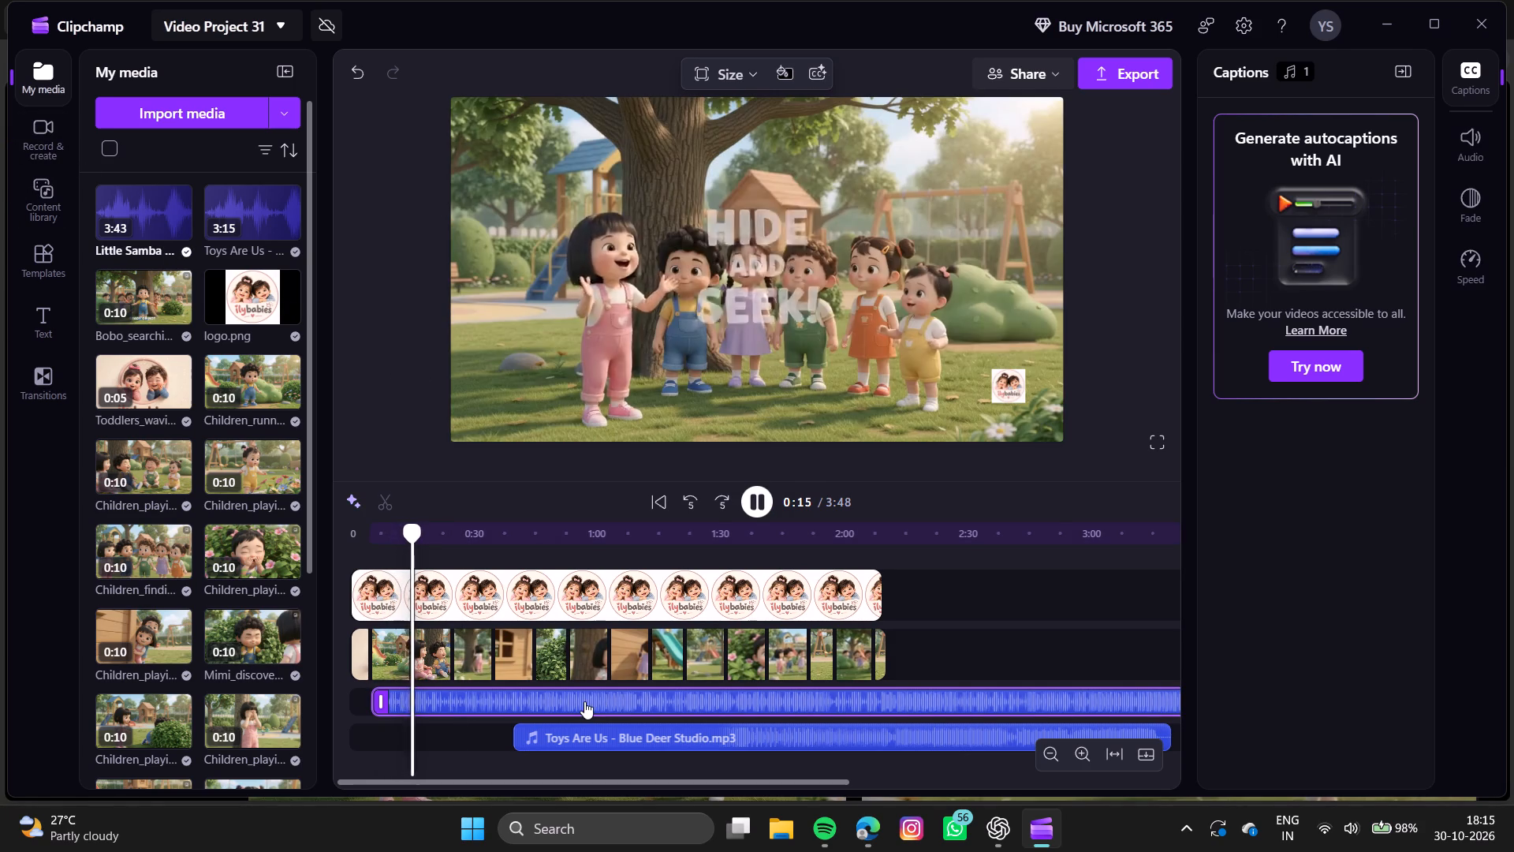
{"action": "left_click", "coordinate": [1480, 147]}
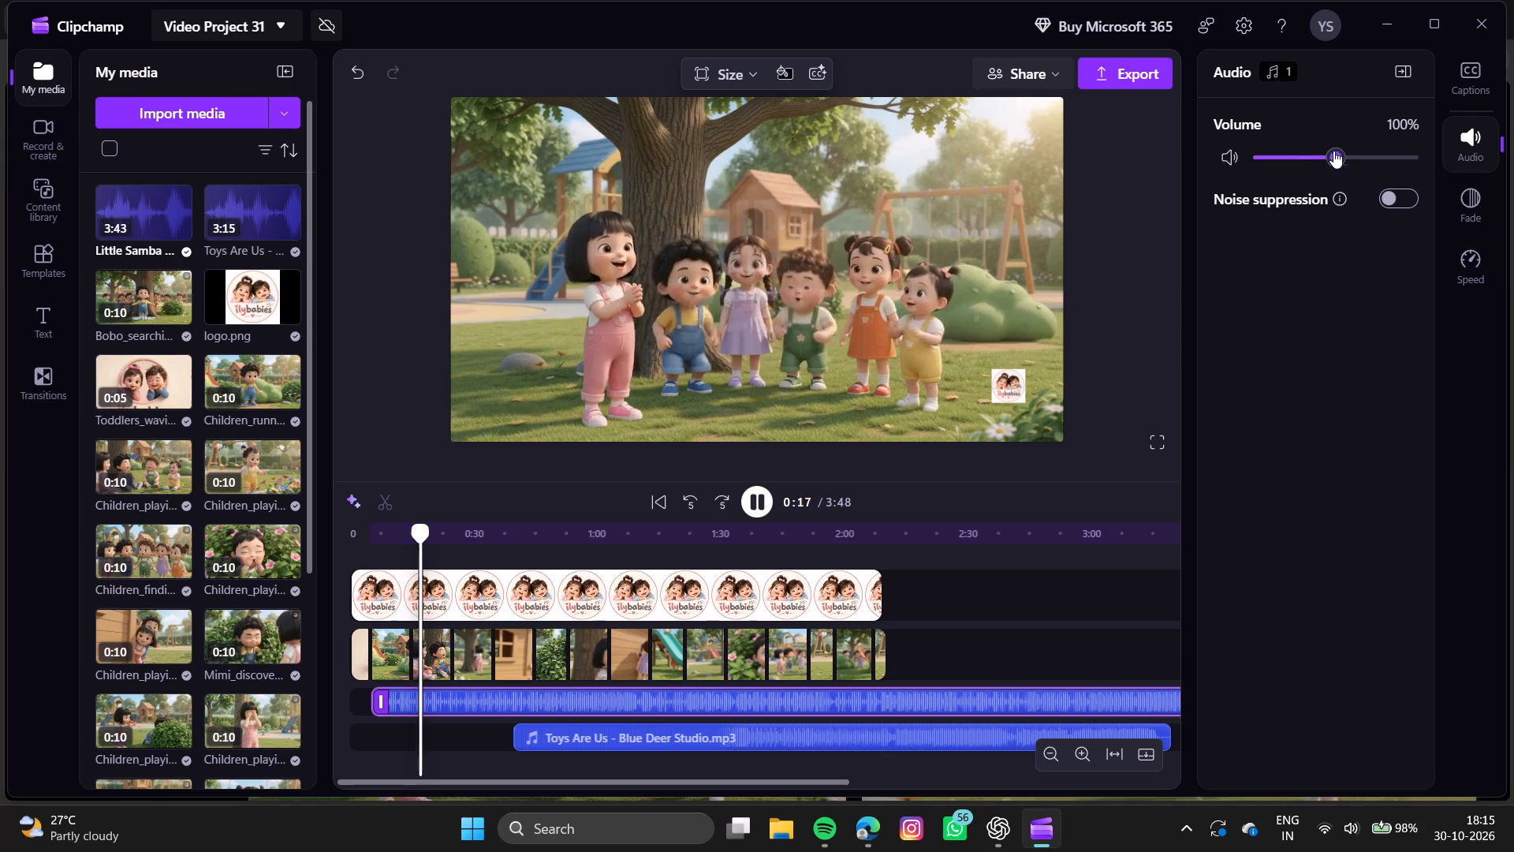
{"action": "left_click", "coordinate": [1307, 155]}
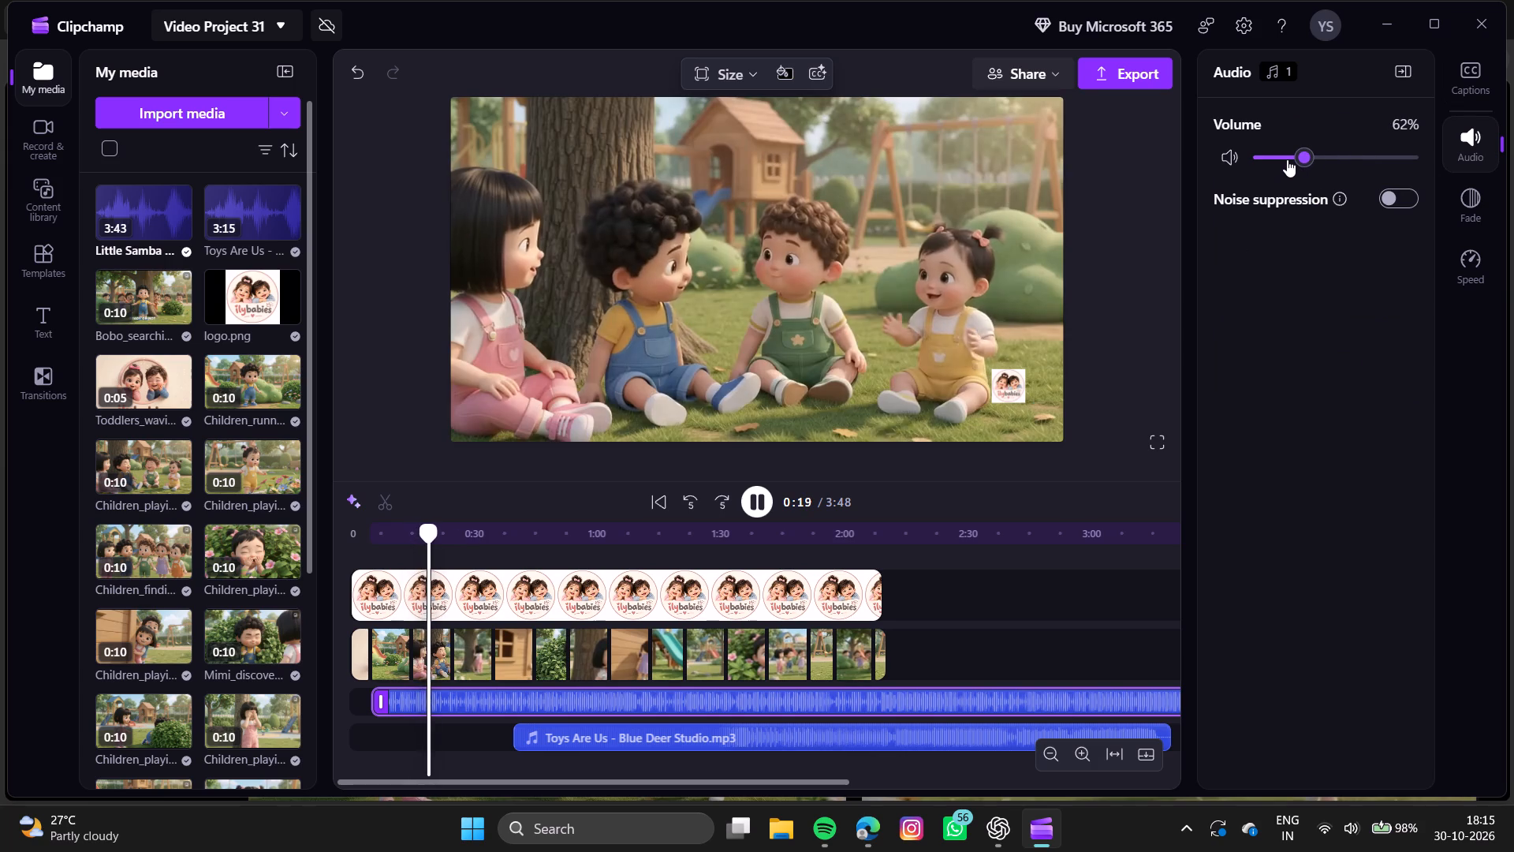
{"action": "left_click", "coordinate": [1287, 159]}
{"action": "left_click", "coordinate": [1292, 158]}
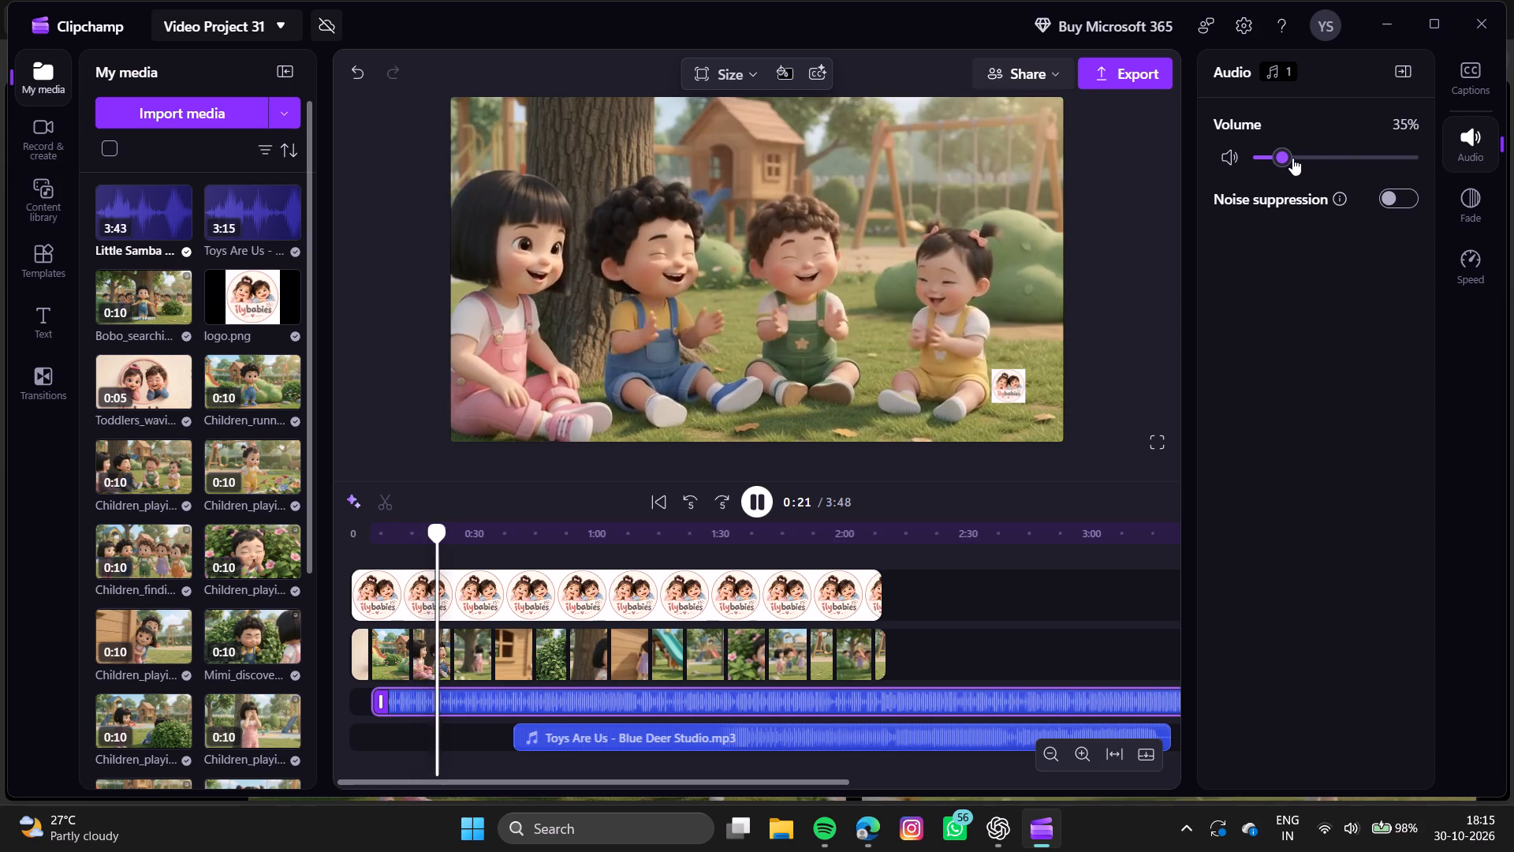
{"action": "left_click", "coordinate": [1302, 157]}
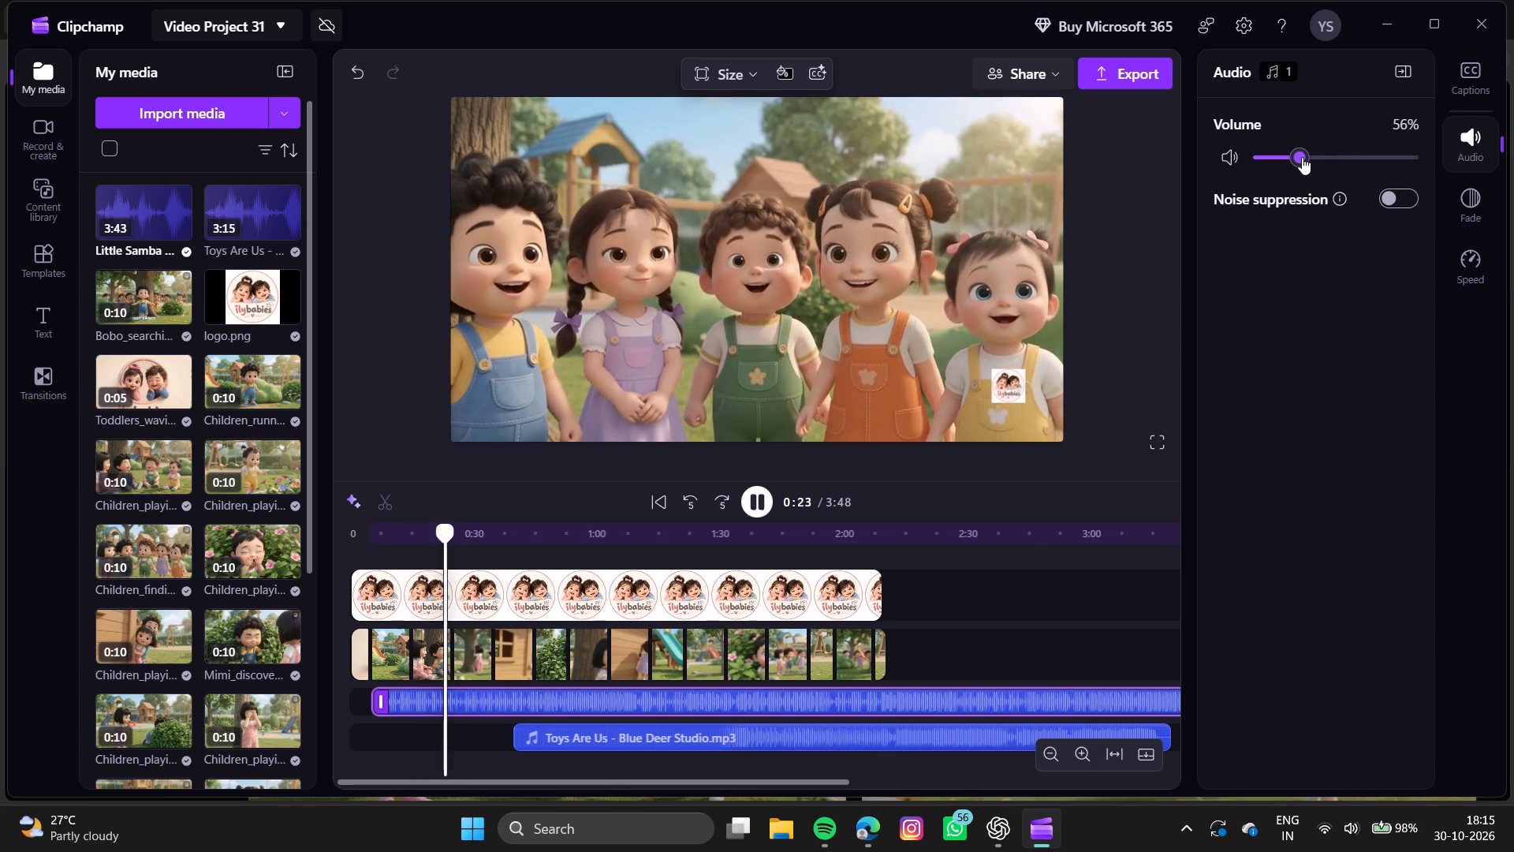
{"action": "left_click", "coordinate": [1314, 155]}
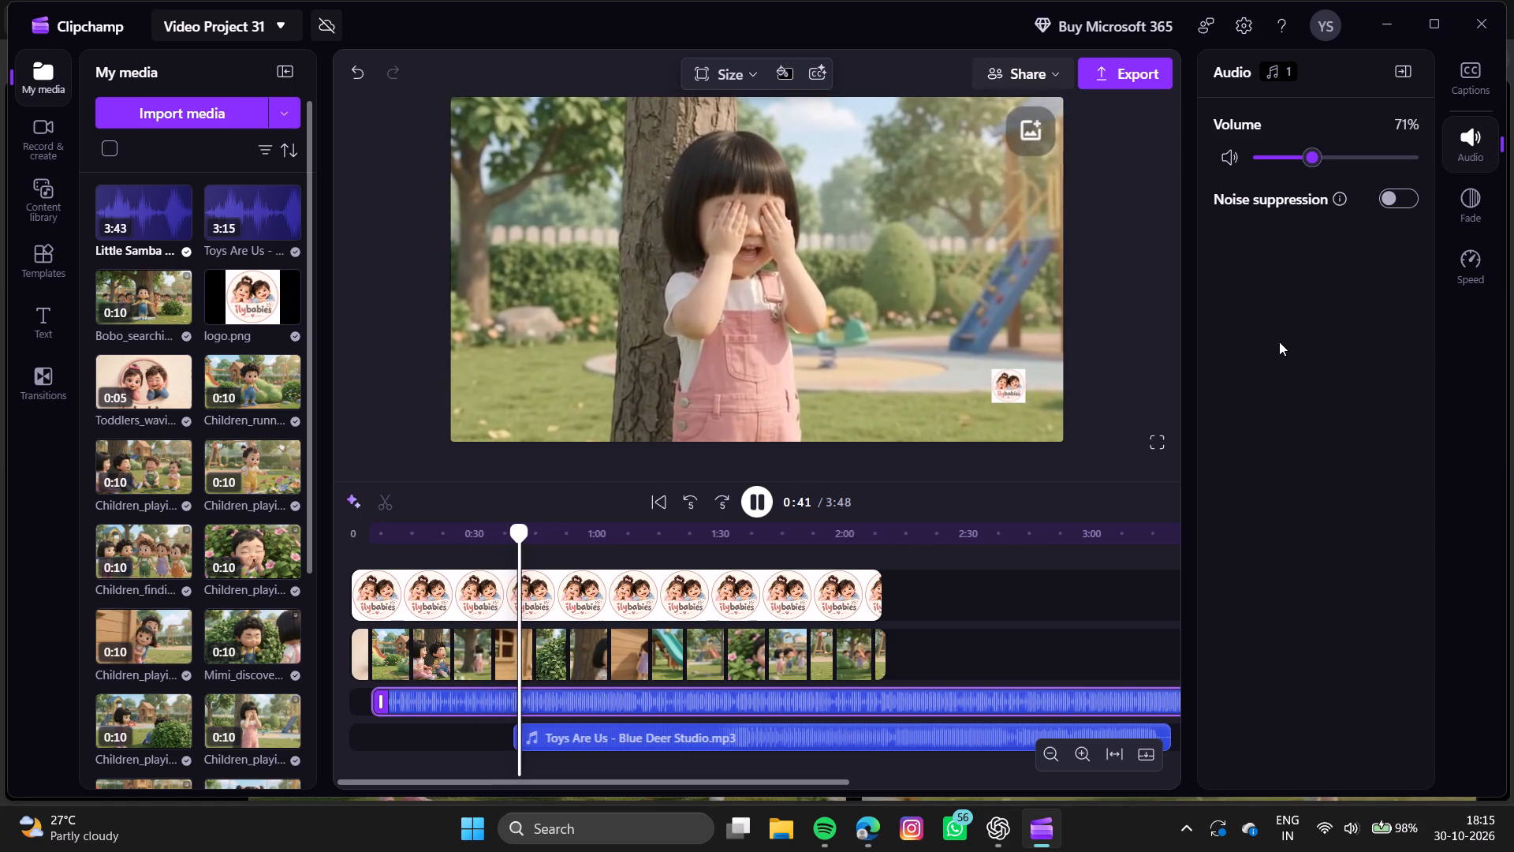
Delete the Toys Are Us - Blue Deer Studio track from the timeline.
{"action": "left_click", "coordinate": [896, 735]}
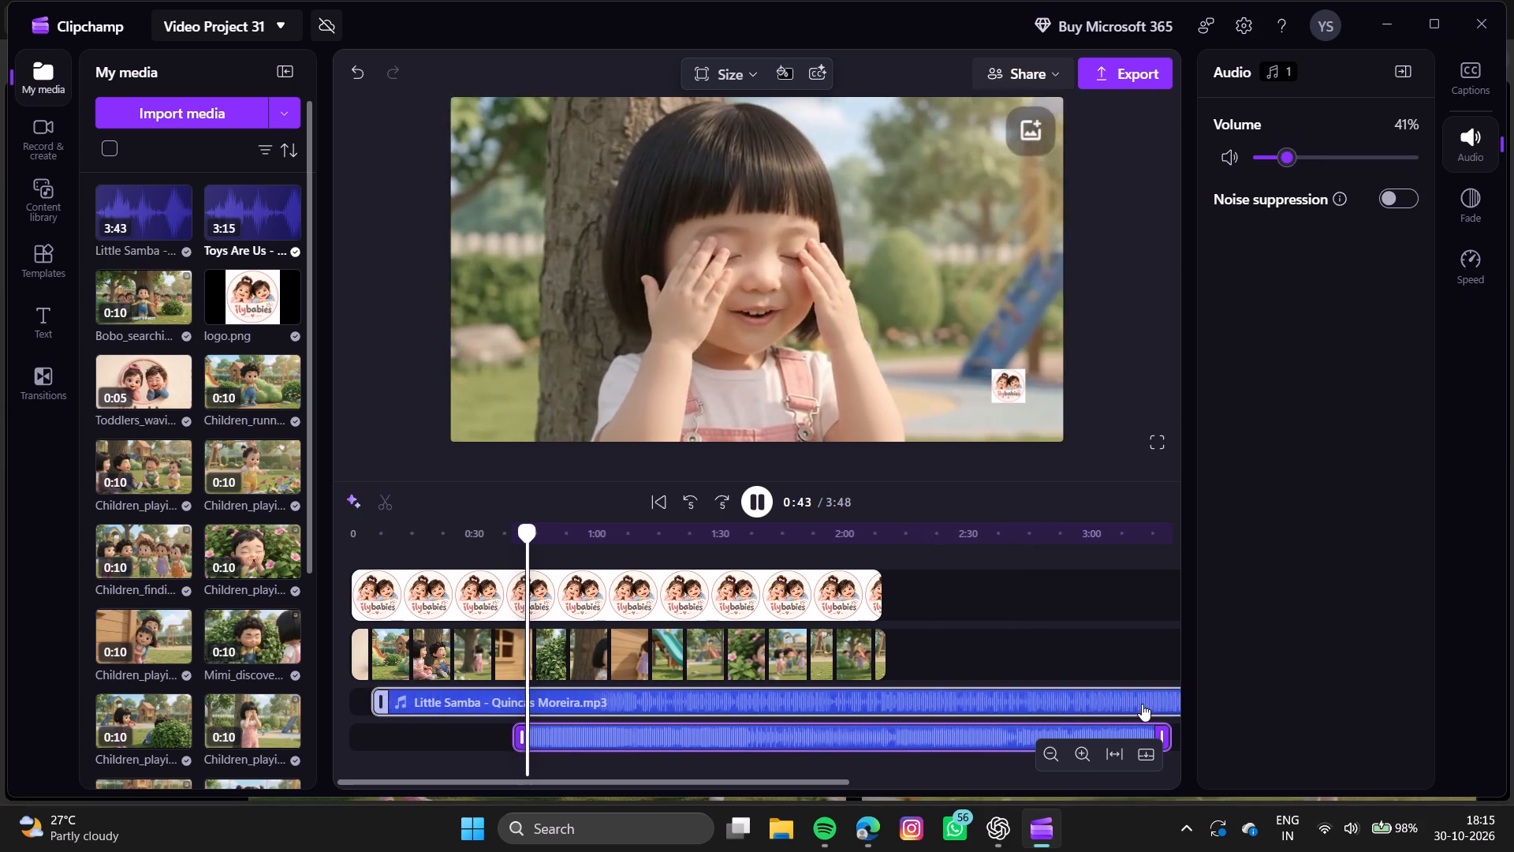
{"action": "key", "text": "BackSpace"}
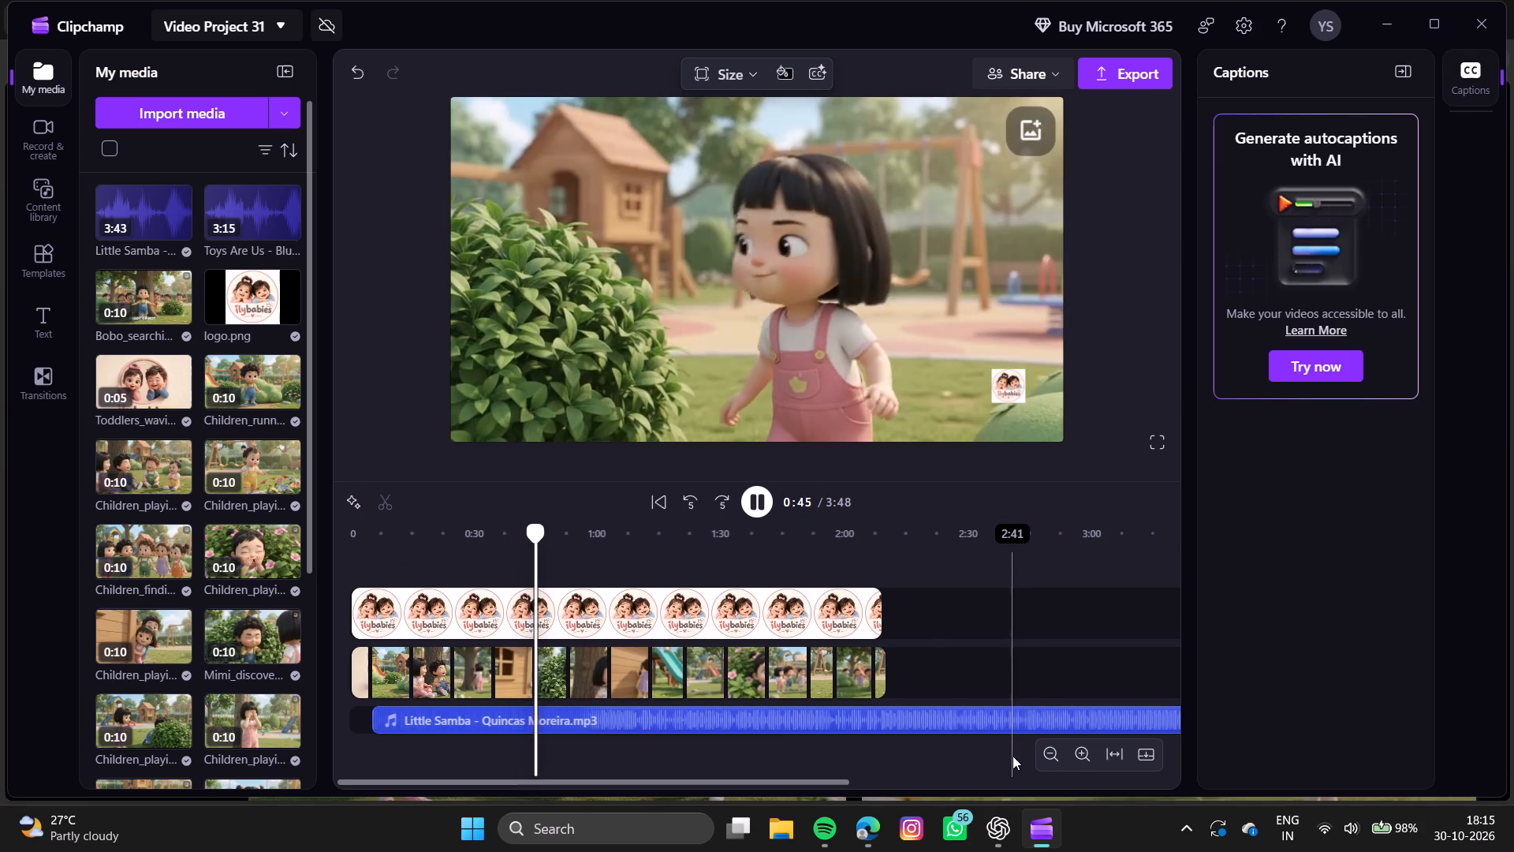
Trim the end of the Little Samba track to match the end of the video clips at about 2:11.
{"action": "scroll", "coordinate": [1012, 756], "scroll_direction": "left", "scroll_amount": 1}
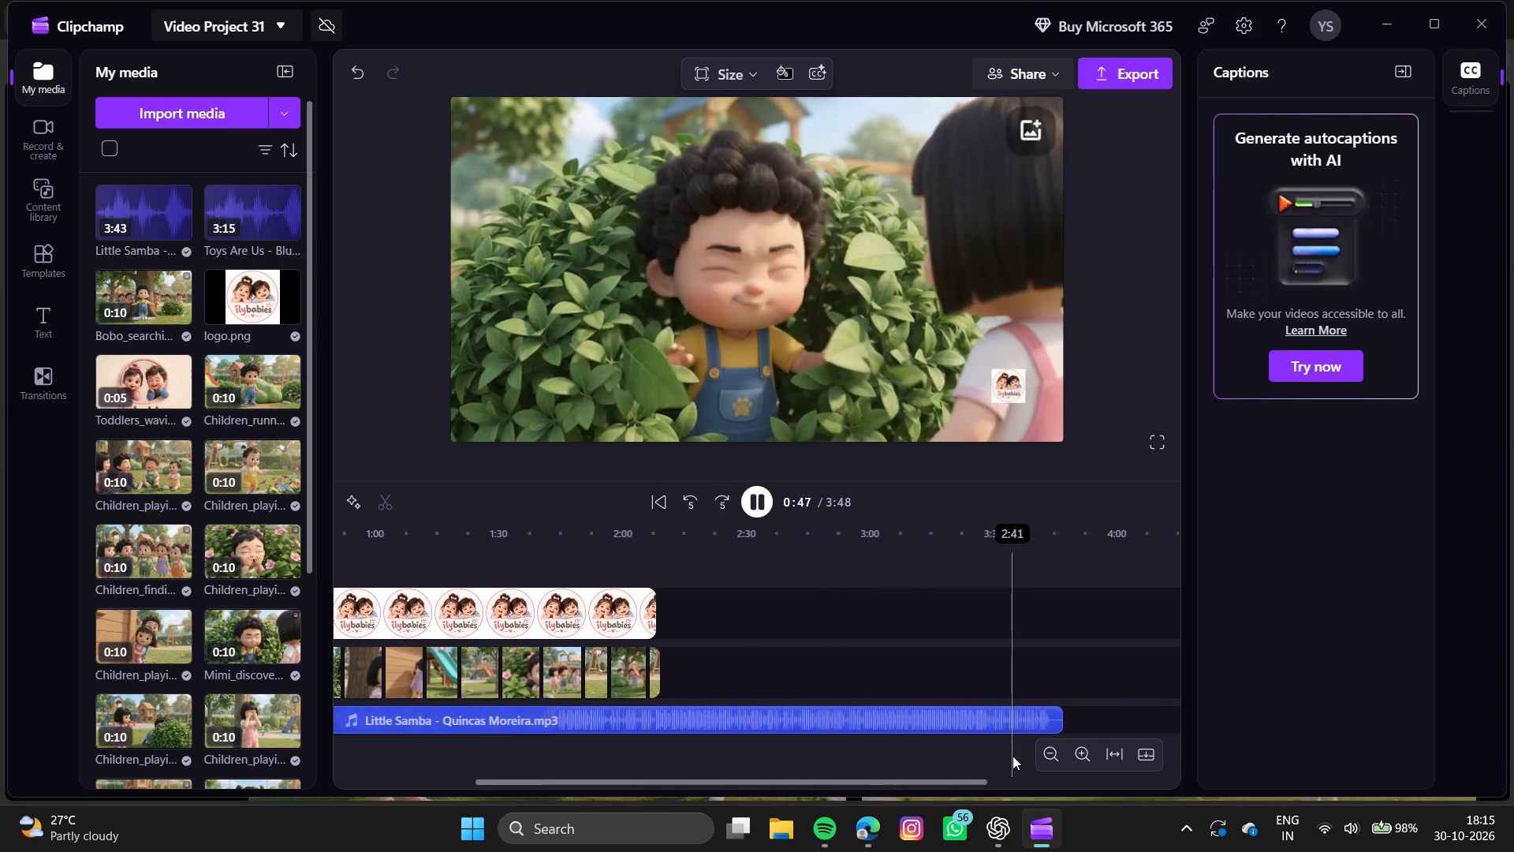
{"action": "scroll", "coordinate": [1012, 756], "scroll_direction": "left", "scroll_amount": 1}
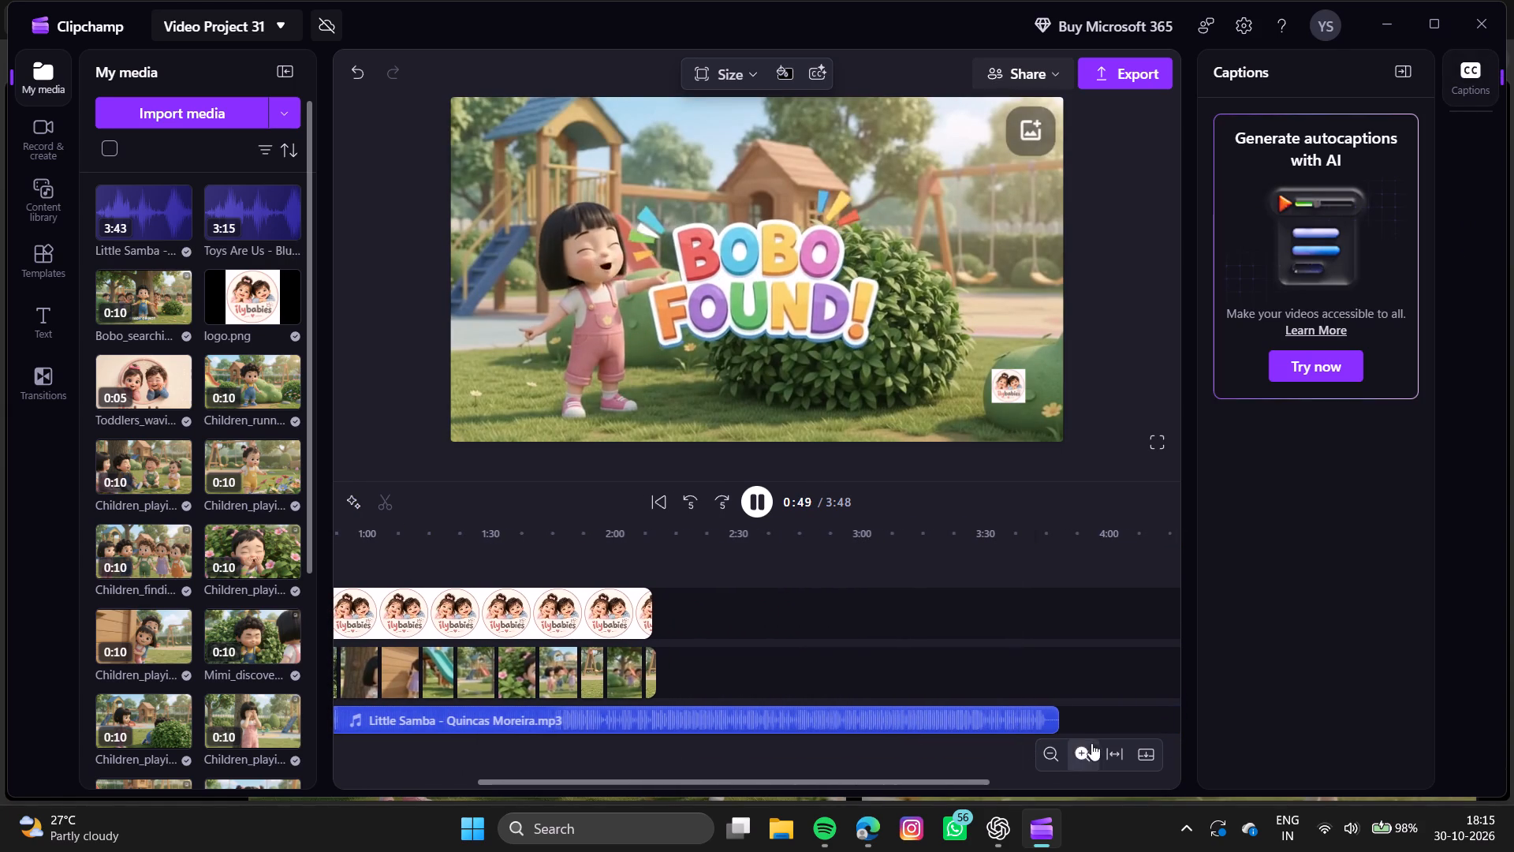
{"action": "left_click", "coordinate": [946, 724]}
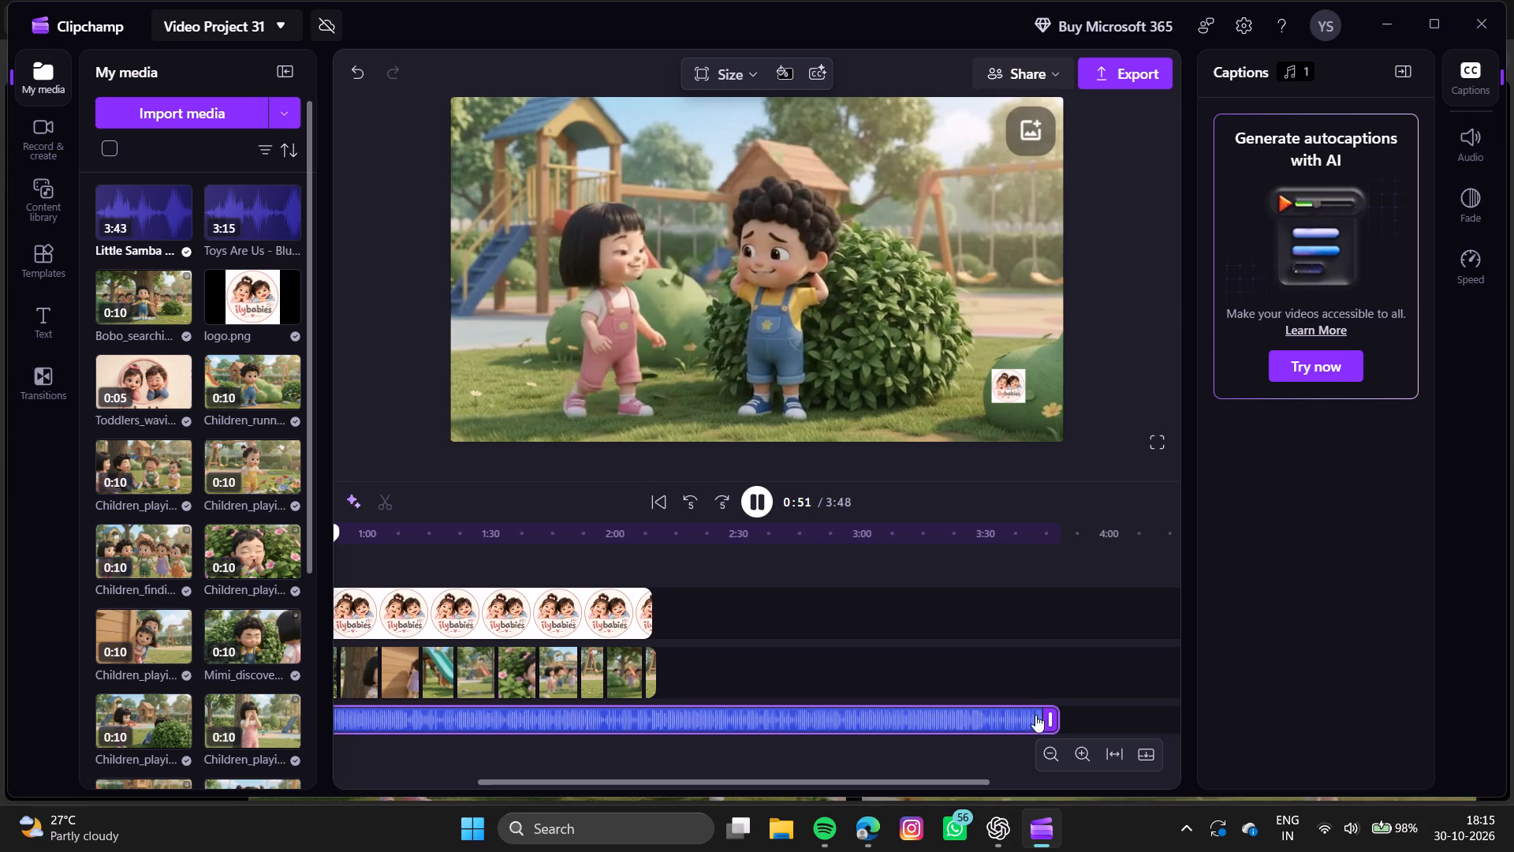
{"action": "left_click_drag", "start_coordinate": [1050, 711], "coordinate": [643, 723]}
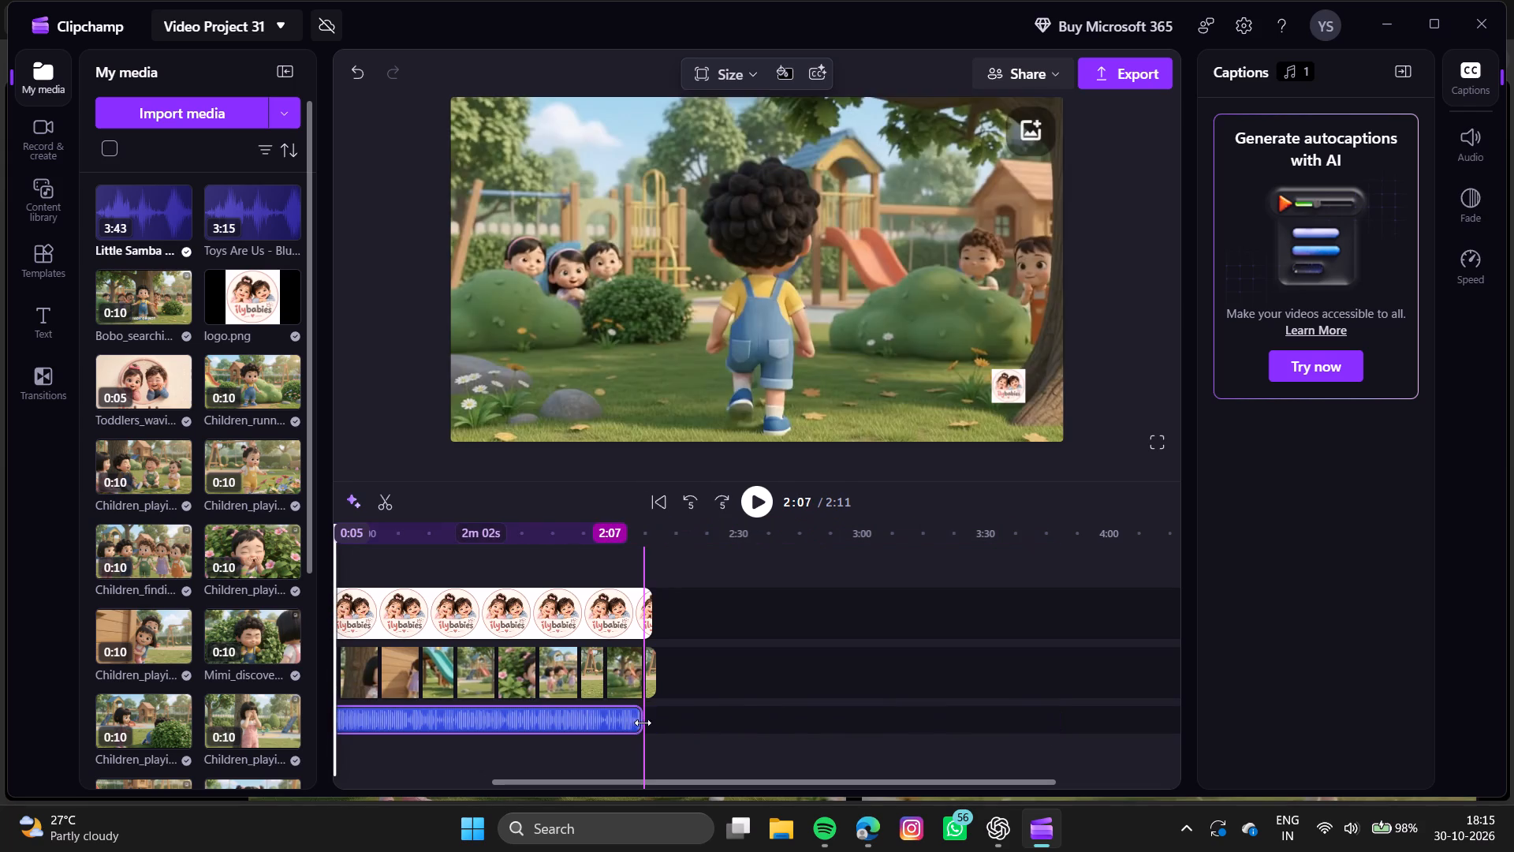
{"action": "left_click_drag", "start_coordinate": [643, 723], "coordinate": [649, 723]}
Play back the video to check it with the trimmed background music.
{"action": "left_click", "coordinate": [752, 502]}
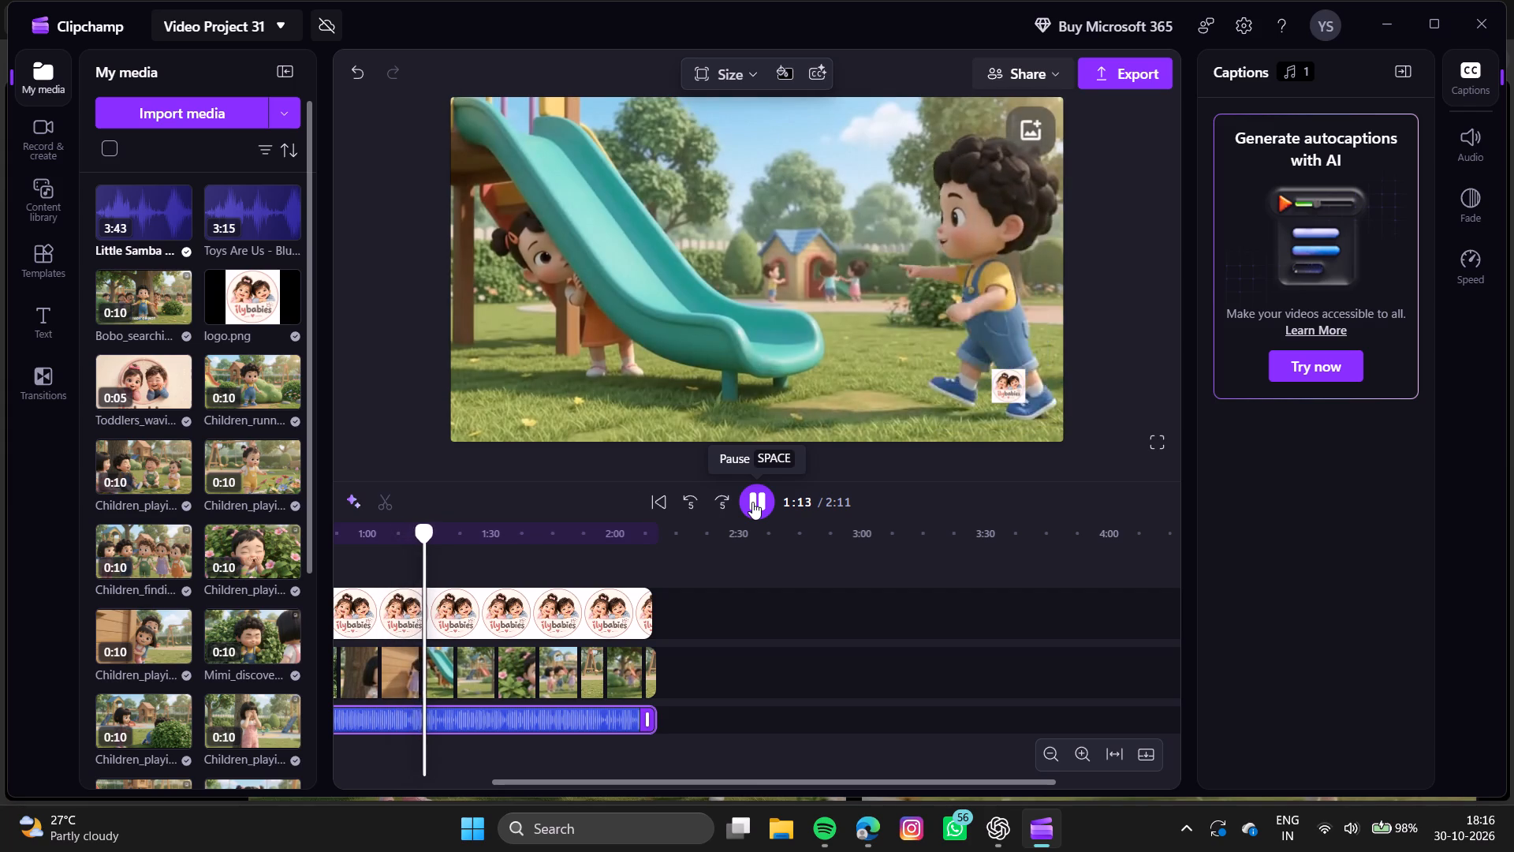
{"action": "left_click", "coordinate": [1028, 135]}
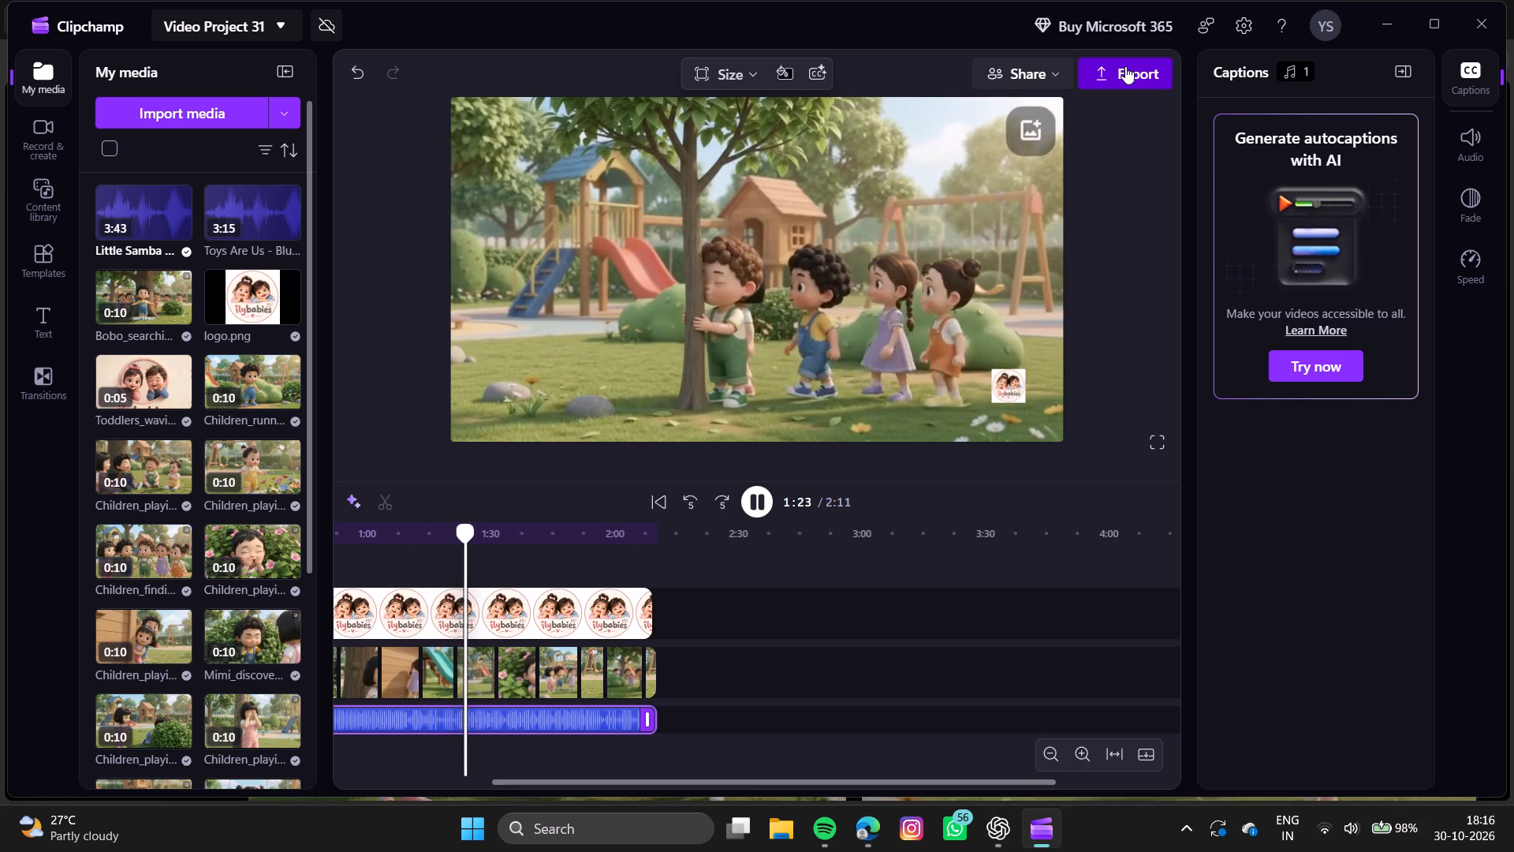
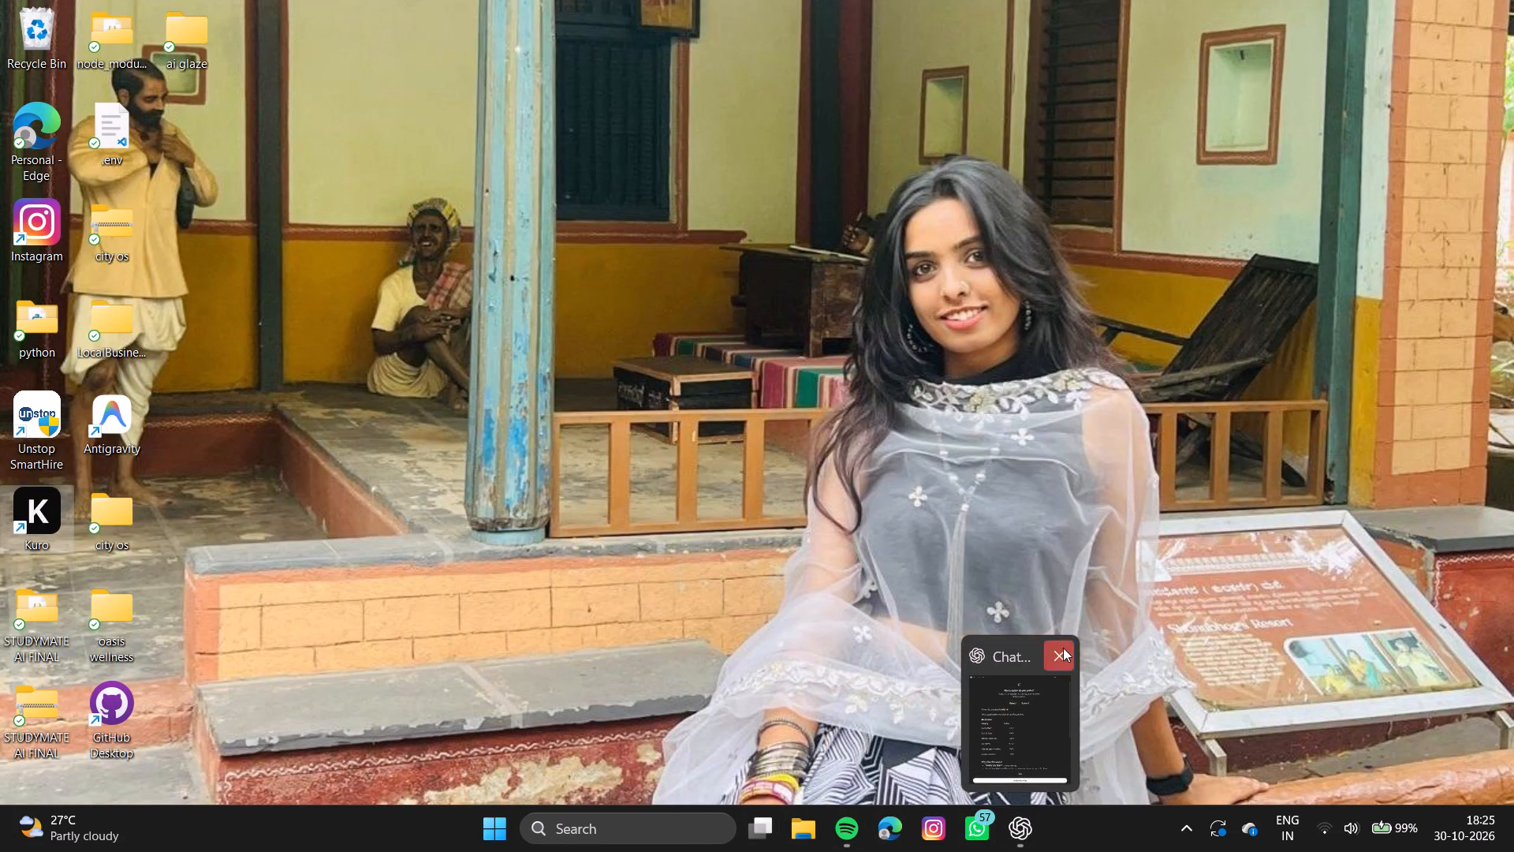
{"action": "left_click", "coordinate": [1057, 651]}
Launch Kuro from the desktop.
{"action": "double_click", "coordinate": [32, 491]}
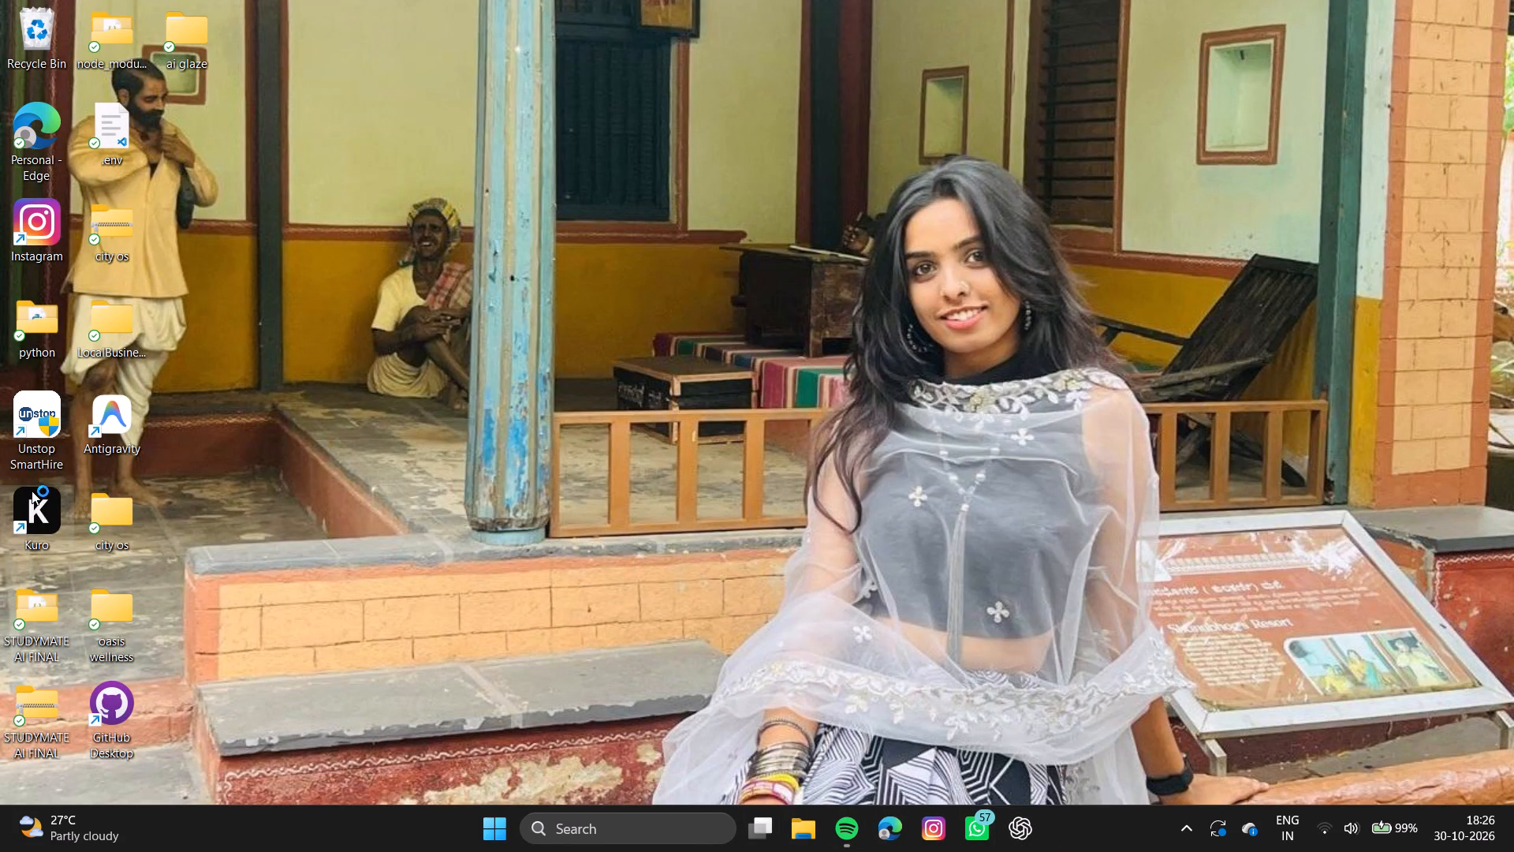